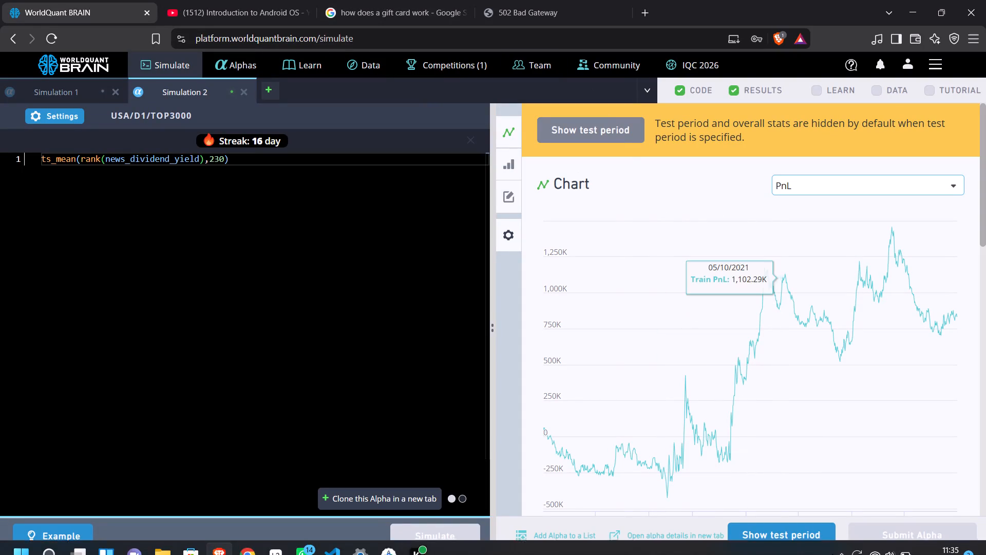
Show the test period for the ts_mean(rank(news_dividend_yield),230) simulation and examine its PnL chart and results.
{"action": "left_click", "coordinate": [792, 536]}
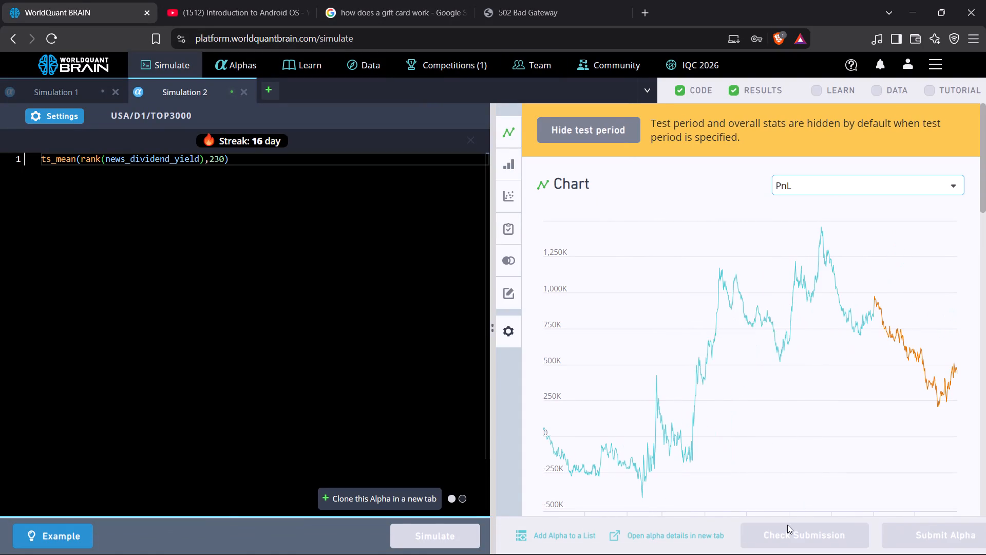
{"action": "scroll", "coordinate": [771, 354], "scroll_direction": "down", "scroll_amount": 4}
{"action": "scroll", "coordinate": [769, 354], "scroll_direction": "up", "scroll_amount": 3}
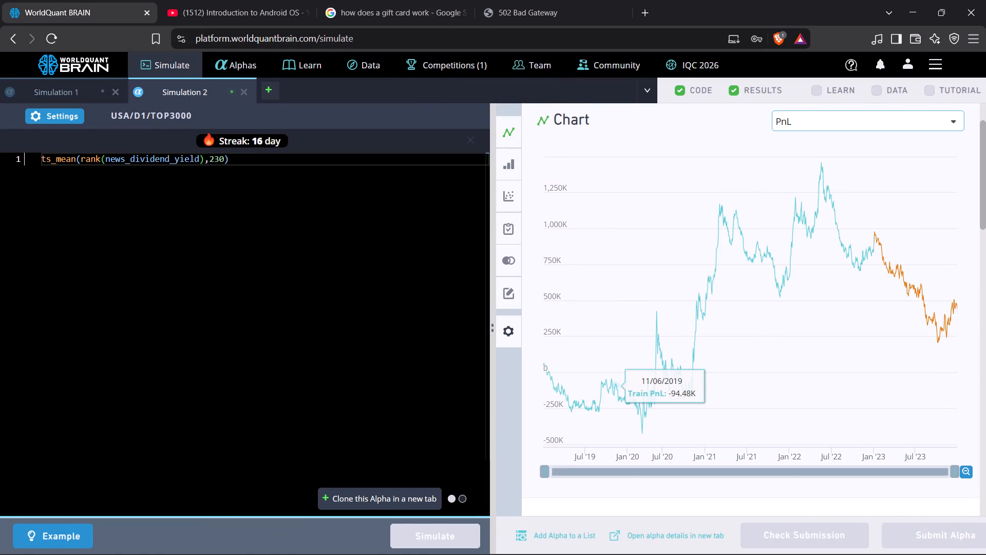
Set the simulation's decay to 0, apply the settings, and rerun the ts_mean(rank(news_dividend_yield),230) simulation.
{"action": "left_click", "coordinate": [67, 119]}
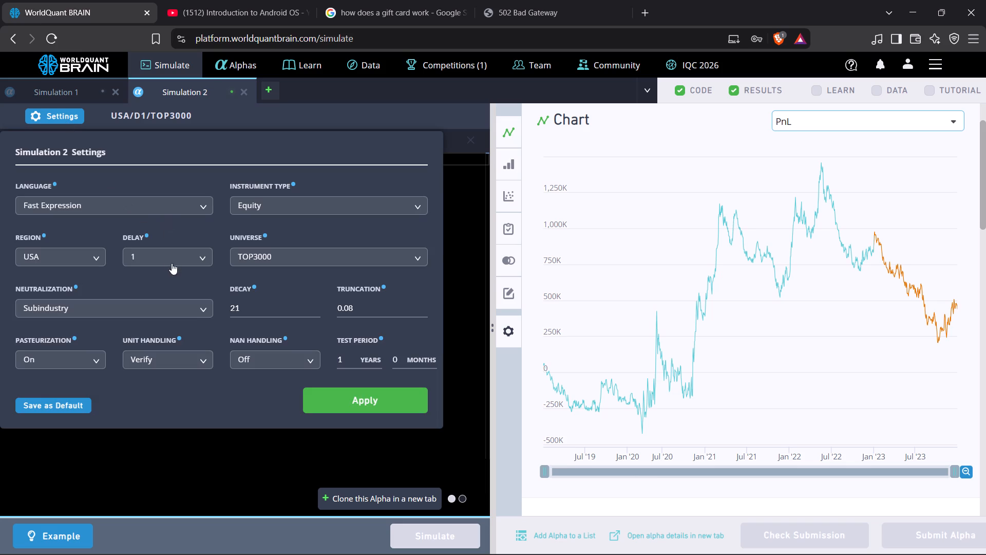
{"action": "left_click", "coordinate": [313, 311]}
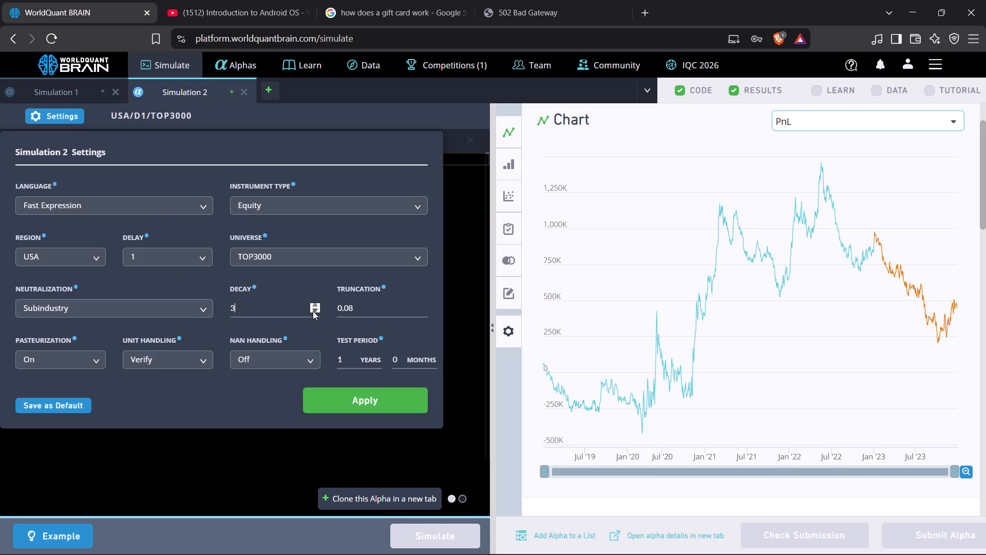
{"action": "triple_click", "coordinate": [313, 311]}
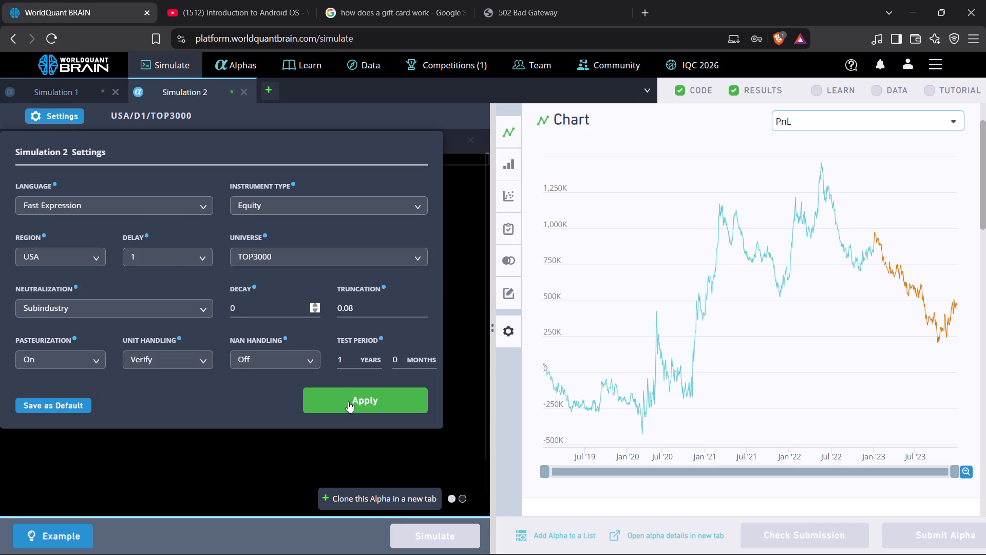
{"action": "left_click", "coordinate": [348, 401]}
{"action": "left_click", "coordinate": [451, 540]}
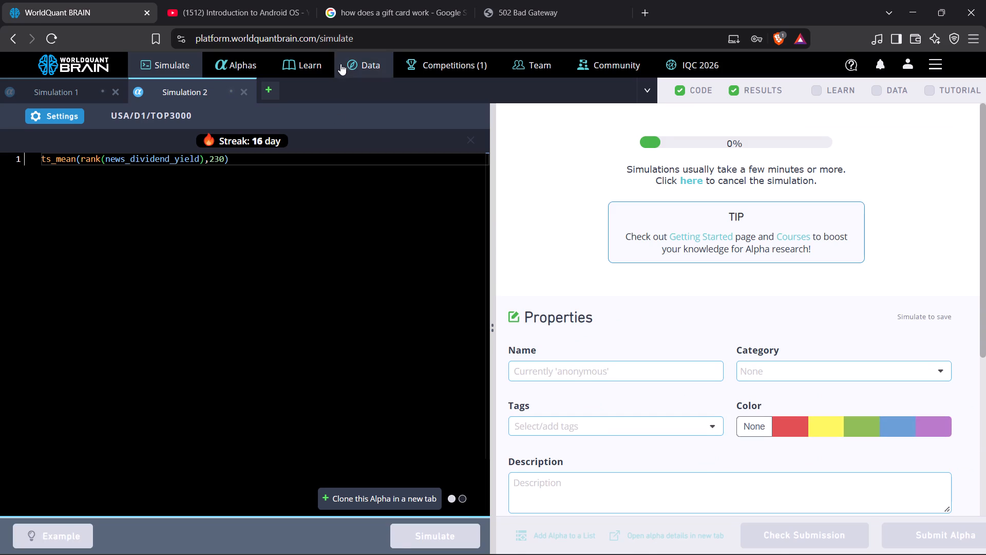
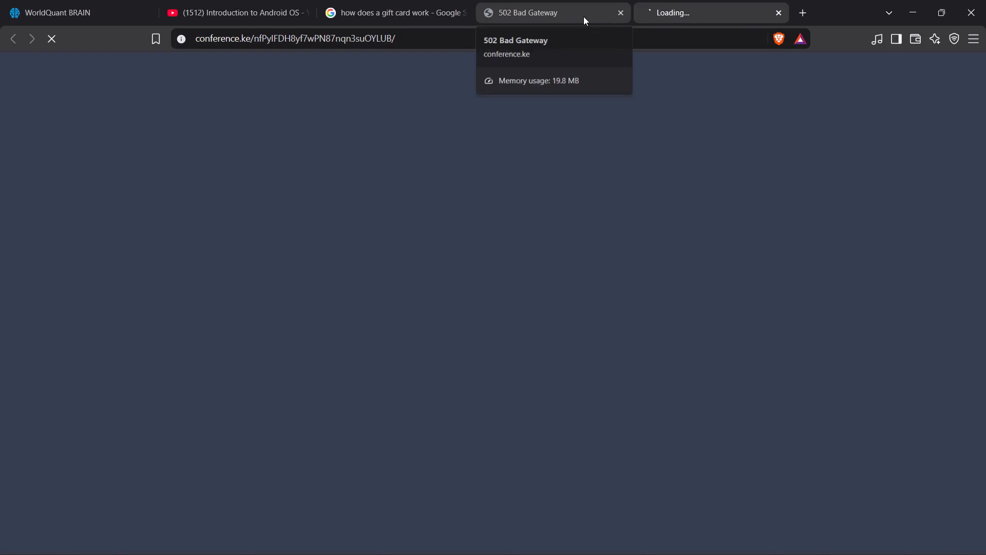
Close the 502 Bad Gateway page from conference.ke and the Google search page about how a gift card works.
{"action": "left_click", "coordinate": [583, 16]}
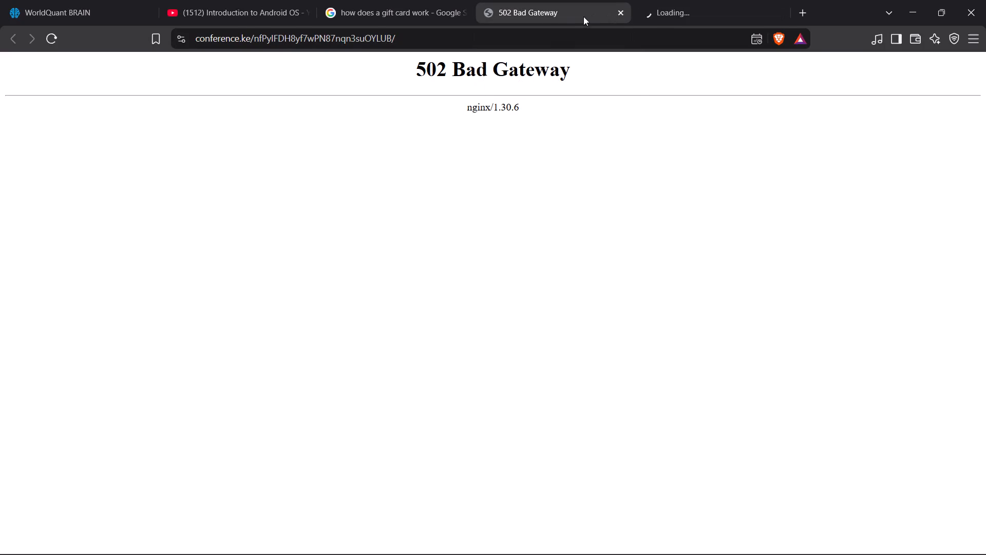
{"action": "left_click", "coordinate": [621, 11]}
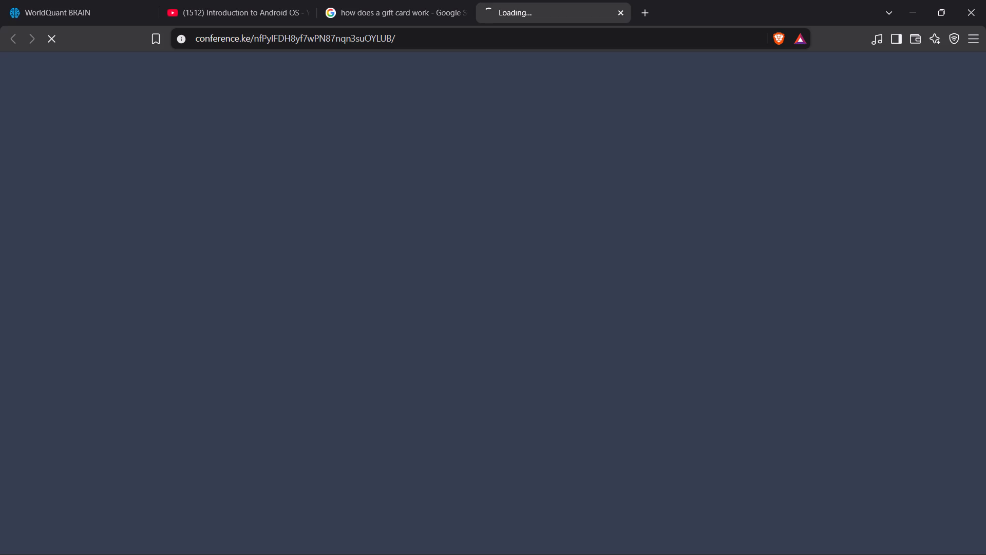
{"action": "left_click", "coordinate": [464, 13]}
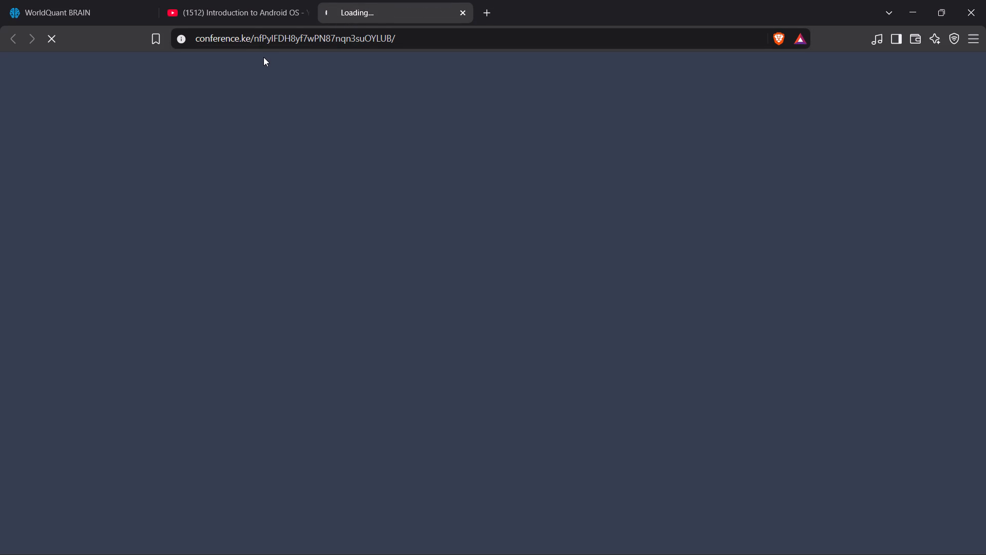
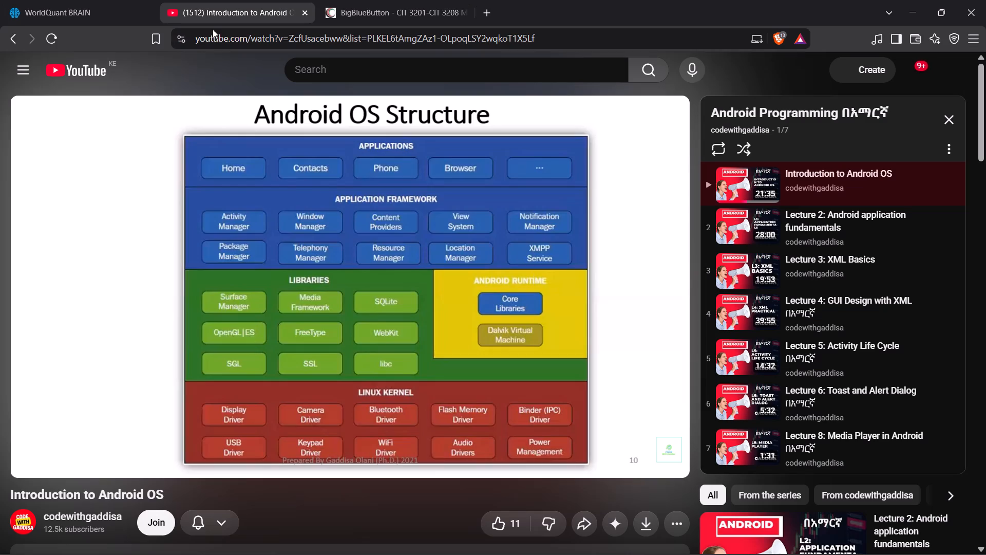
Switch to WorldQuant BRAIN, reveal the alpha's test period, and examine its IS summary and the failed IS tests.
{"action": "left_click", "coordinate": [111, 12]}
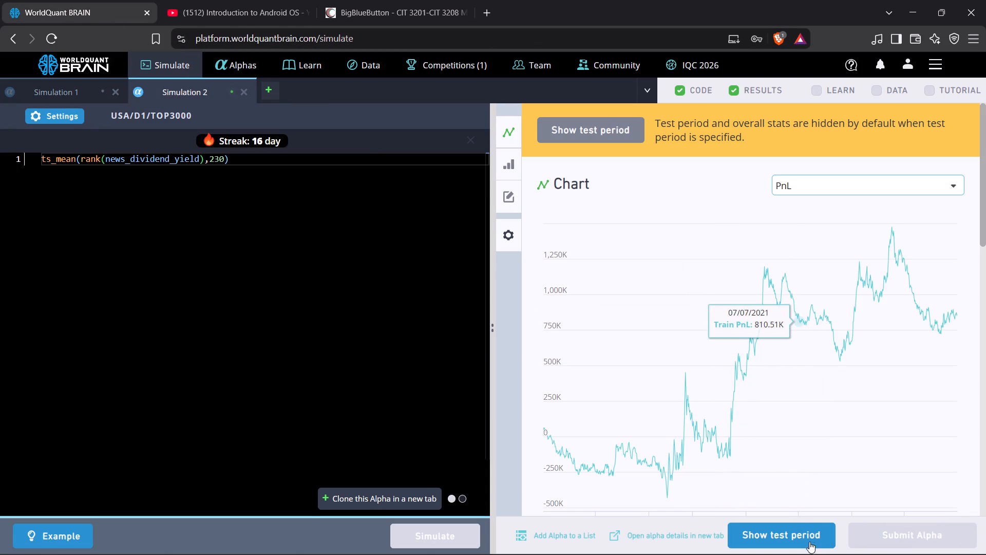
{"action": "left_click", "coordinate": [789, 535]}
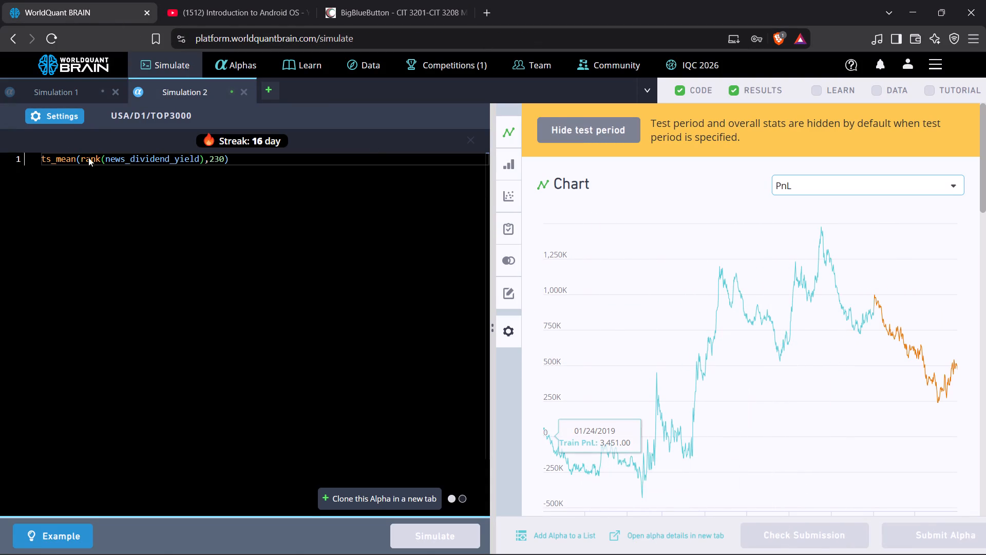
{"action": "scroll", "coordinate": [687, 304], "scroll_direction": "down", "scroll_amount": 7}
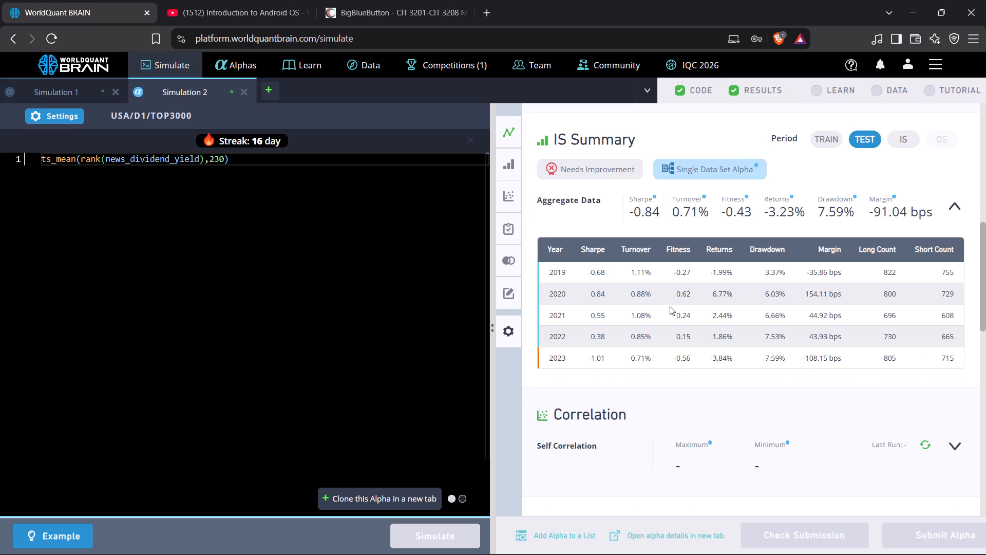
{"action": "scroll", "coordinate": [670, 306], "scroll_direction": "down", "scroll_amount": 4}
{"action": "left_click", "coordinate": [636, 338]}
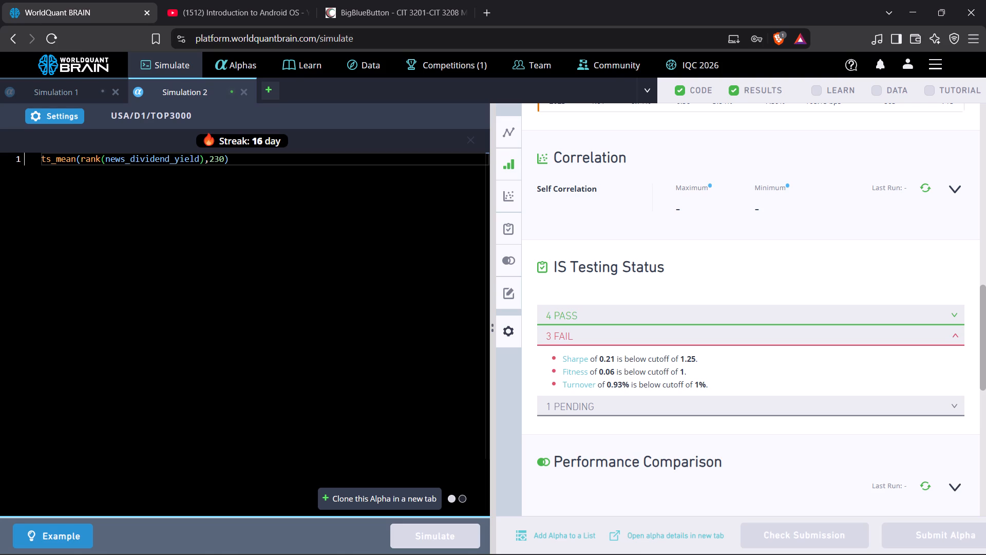
Replace the ts_mean operator with ts_rank in the Simulation 2 expression and simulate the alpha.
{"action": "left_click", "coordinate": [74, 161]}
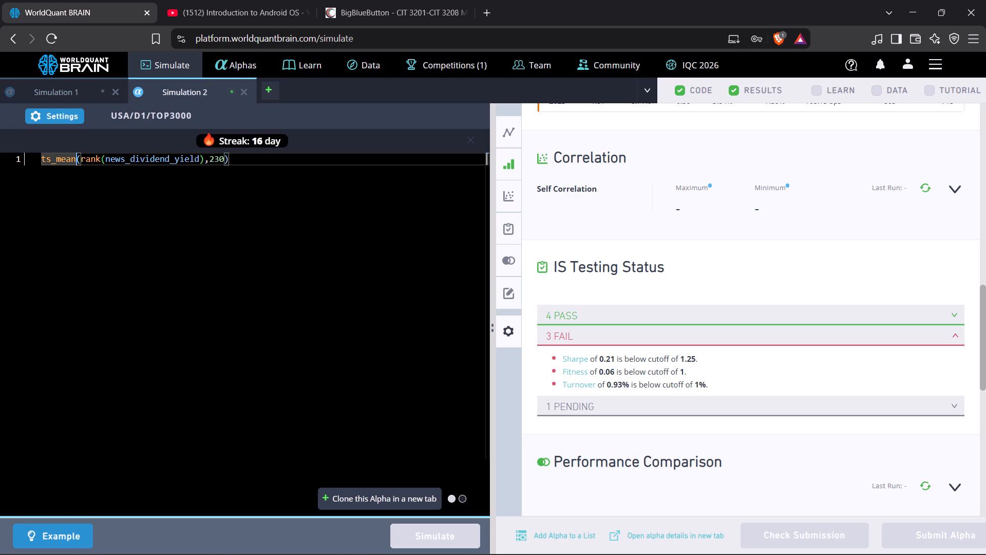
{"action": "key", "text": "BackSpace"}
{"action": "key", "text": "BackSpace"}
{"action": "key", "text": "BackSpace"}
{"action": "key", "text": "BackSpace"}
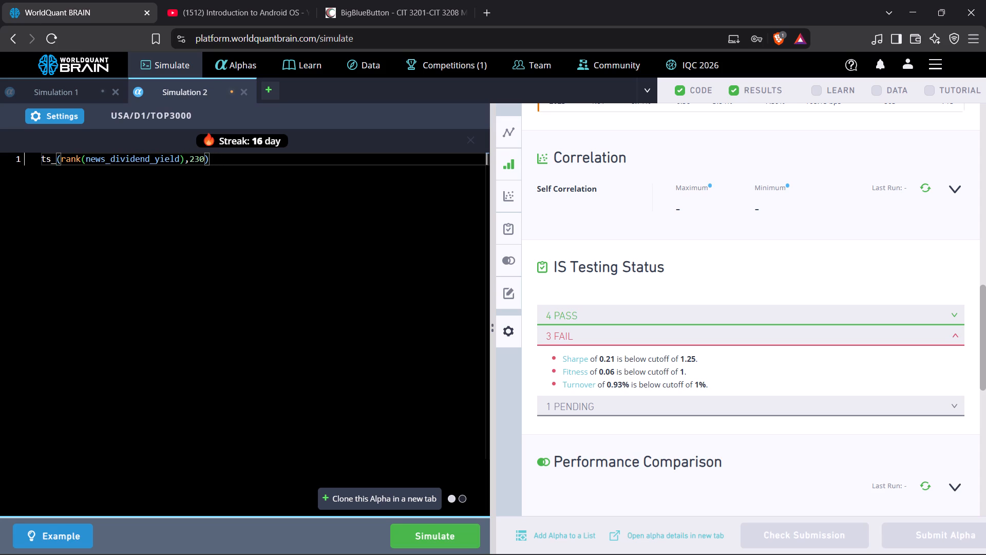
{"action": "type", "text": "rank"}
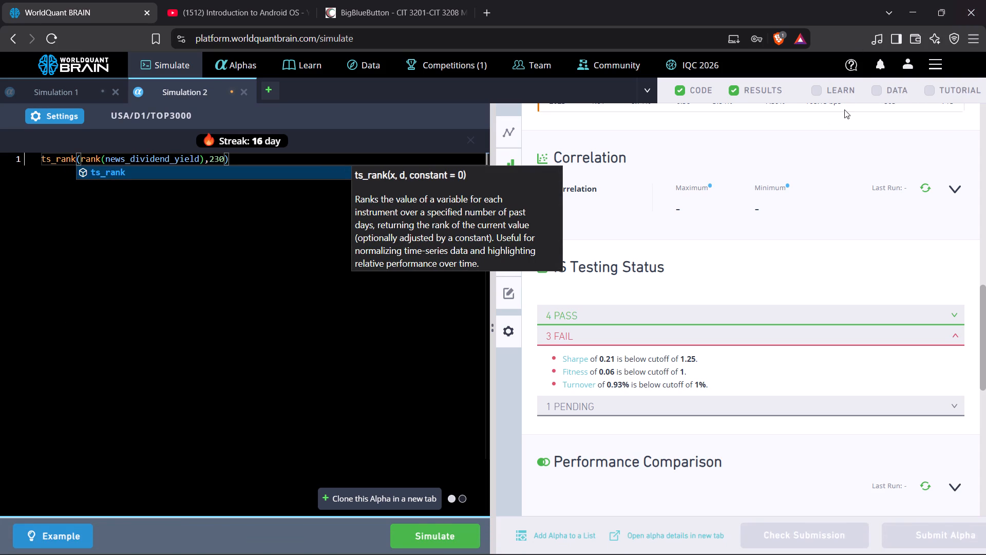
{"action": "left_click", "coordinate": [419, 538]}
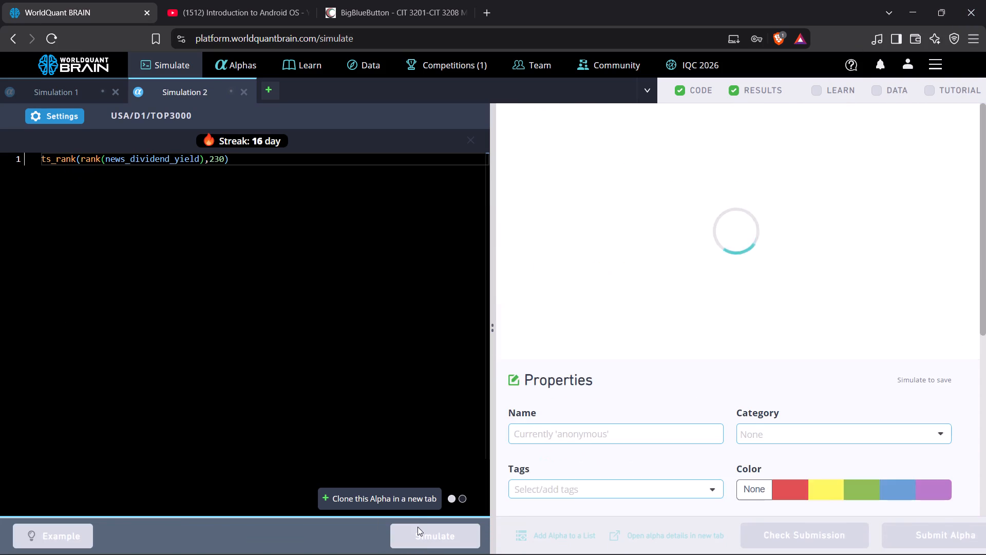
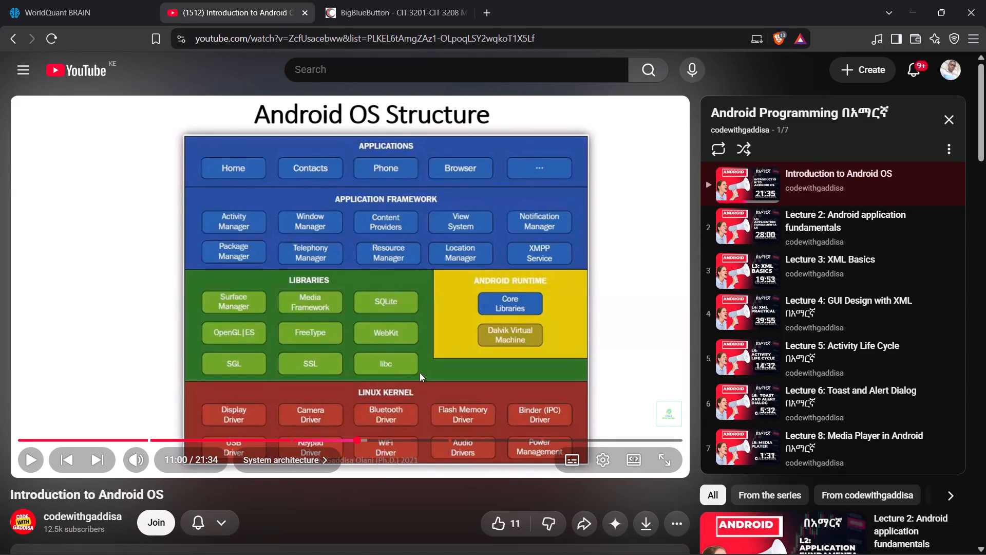
Switch to WorldQuant BRAIN, reveal the test period for the ts_rank alpha, and examine its yearly aggregate data and IS testing status.
{"action": "left_click", "coordinate": [89, 14]}
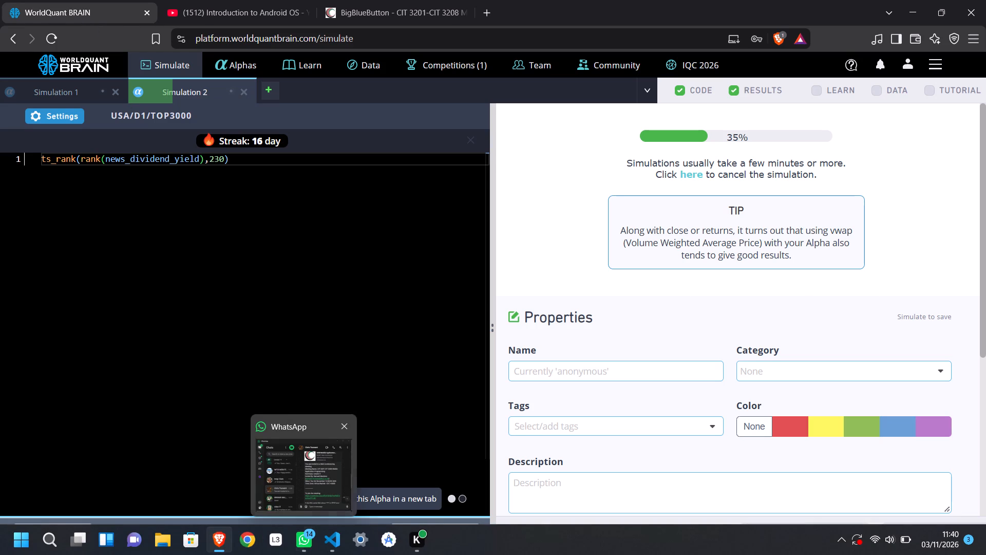
{"action": "left_click", "coordinate": [265, 161]}
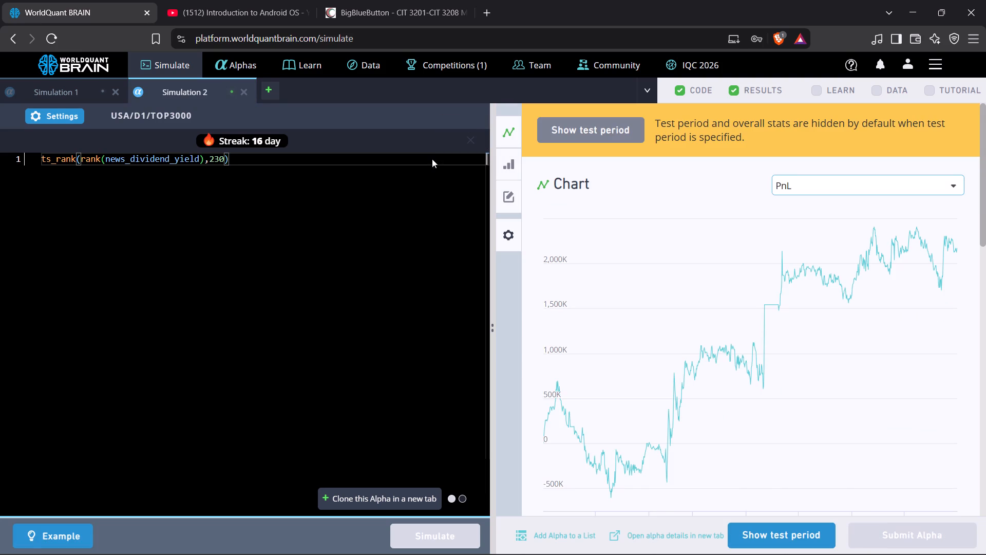
{"action": "left_click", "coordinate": [810, 538]}
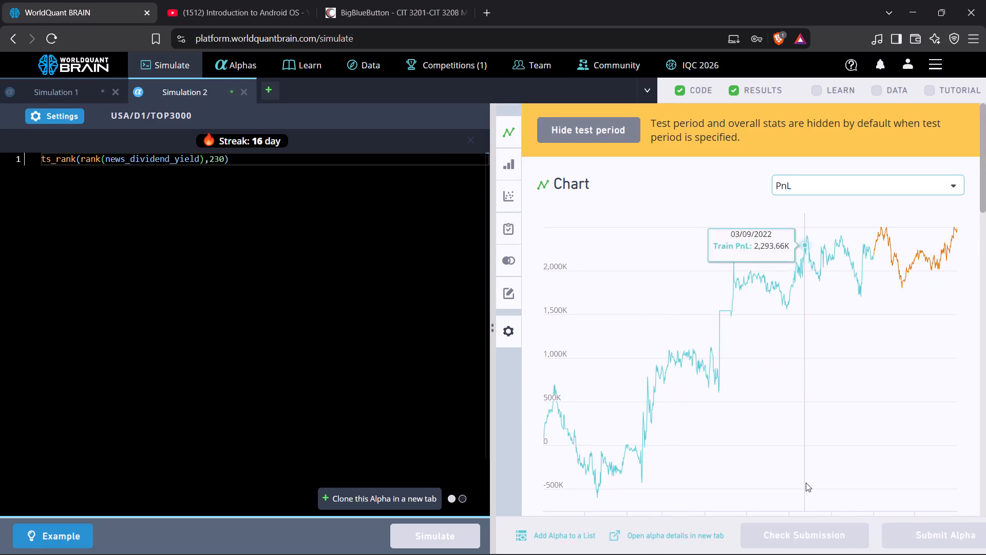
{"action": "scroll", "coordinate": [810, 357], "scroll_direction": "down", "scroll_amount": 8}
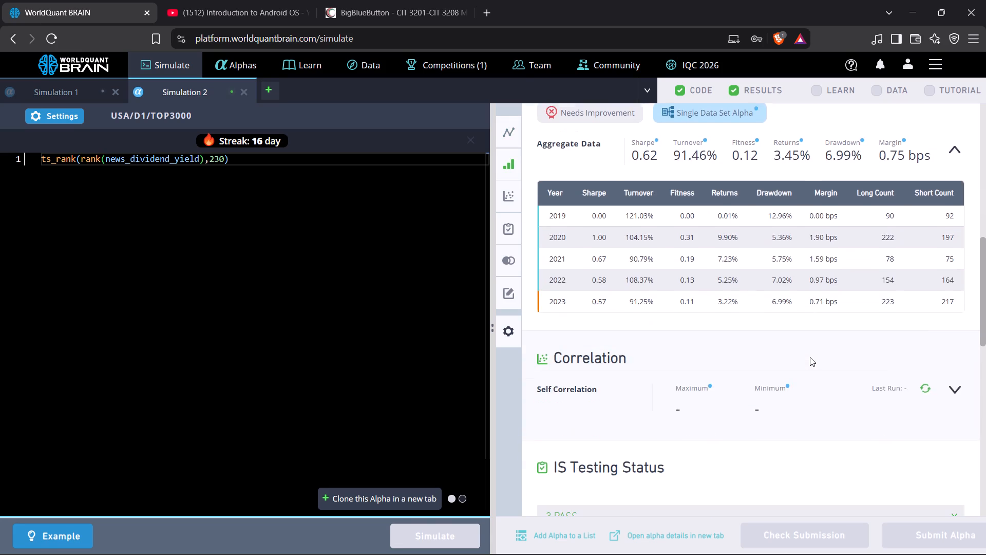
{"action": "scroll", "coordinate": [810, 357], "scroll_direction": "down", "scroll_amount": 3}
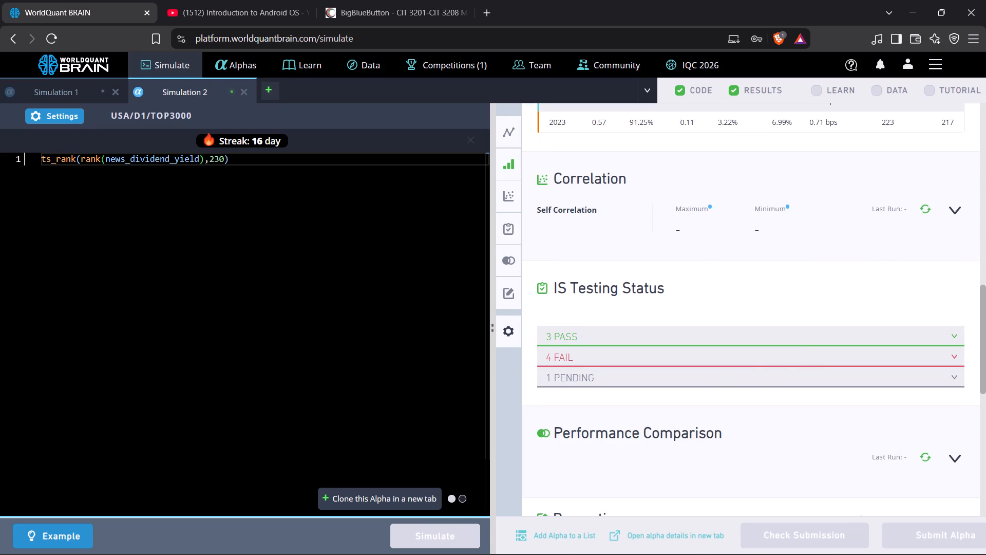
Change the Simulation 2 neutralization setting to Sector, apply it, and simulate the alpha again.
{"action": "left_click", "coordinate": [66, 120]}
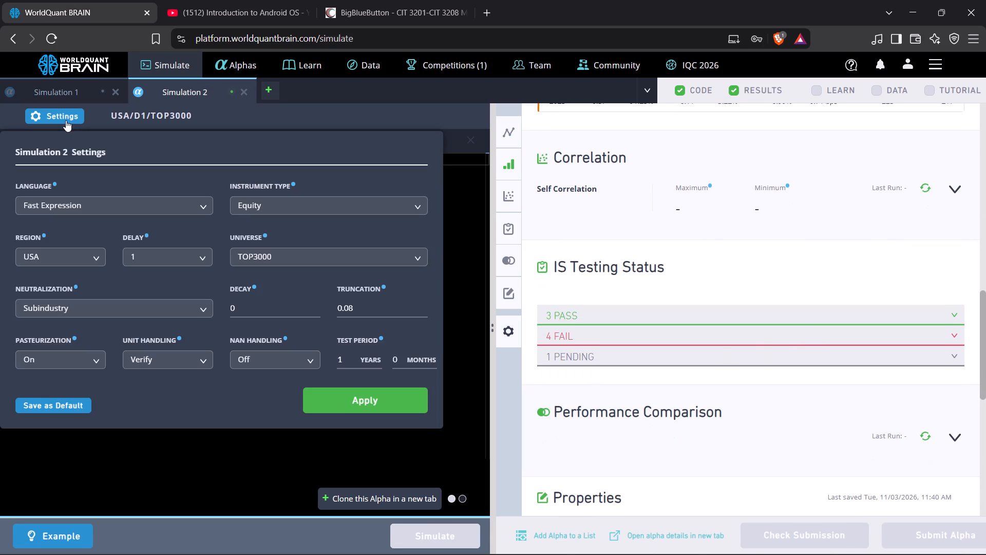
{"action": "left_click", "coordinate": [103, 312]}
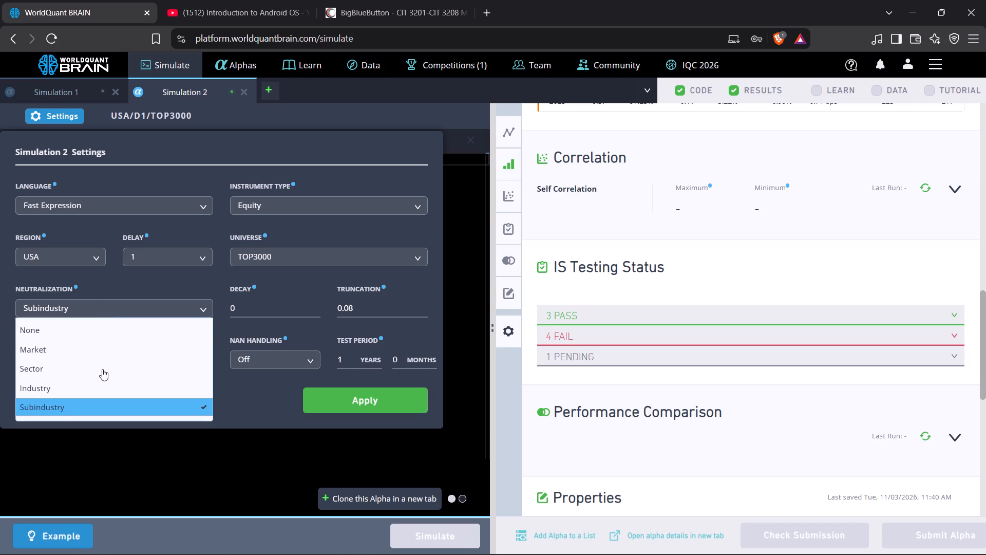
{"action": "left_click", "coordinate": [102, 369]}
{"action": "left_click", "coordinate": [339, 399]}
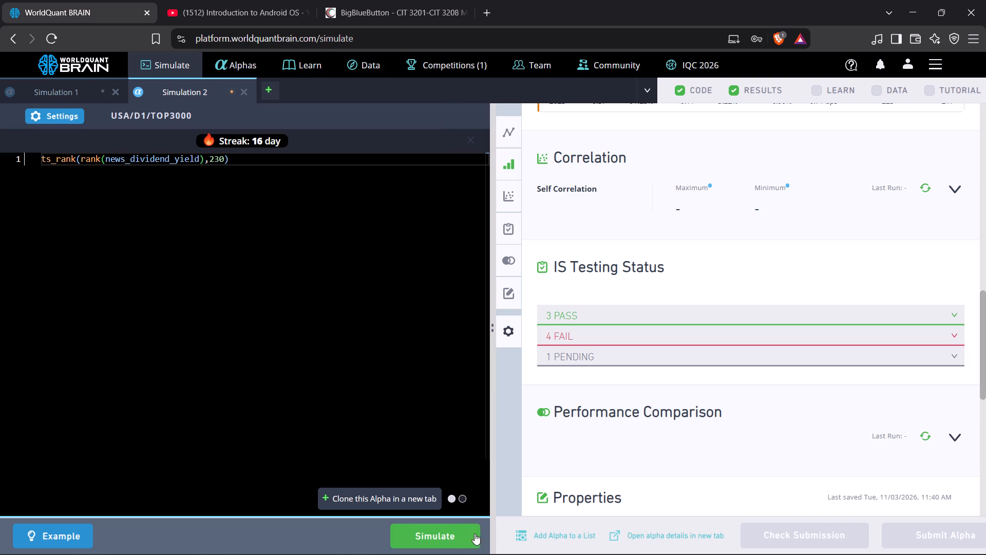
{"action": "left_click", "coordinate": [457, 534]}
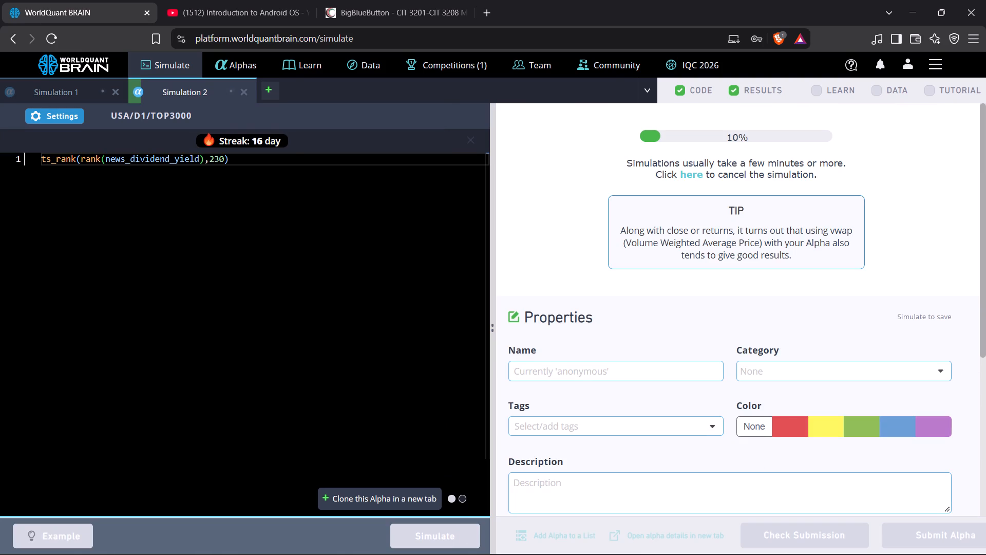
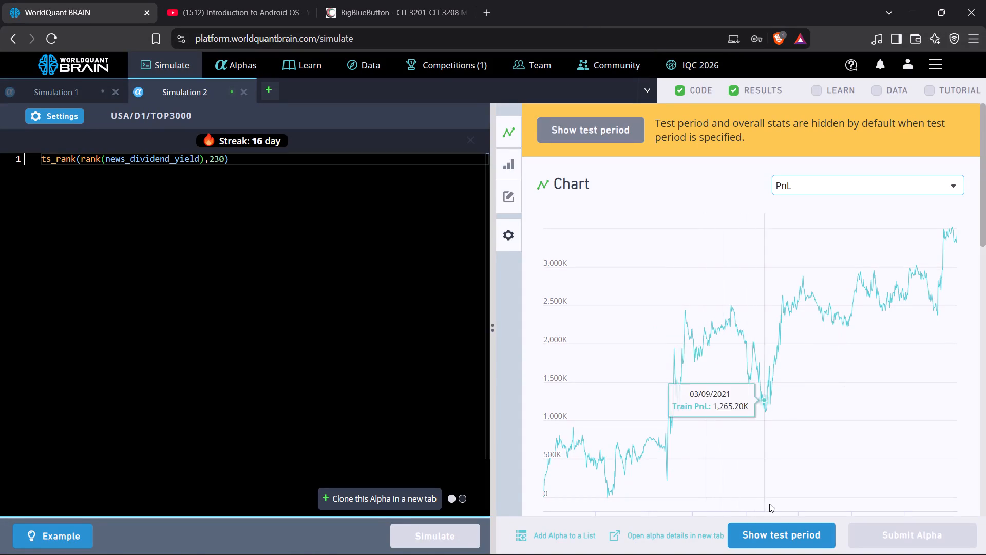
Reveal the test period for the Sector-neutralized alpha and examine its yearly aggregate data and IS testing status.
{"action": "left_click", "coordinate": [773, 531]}
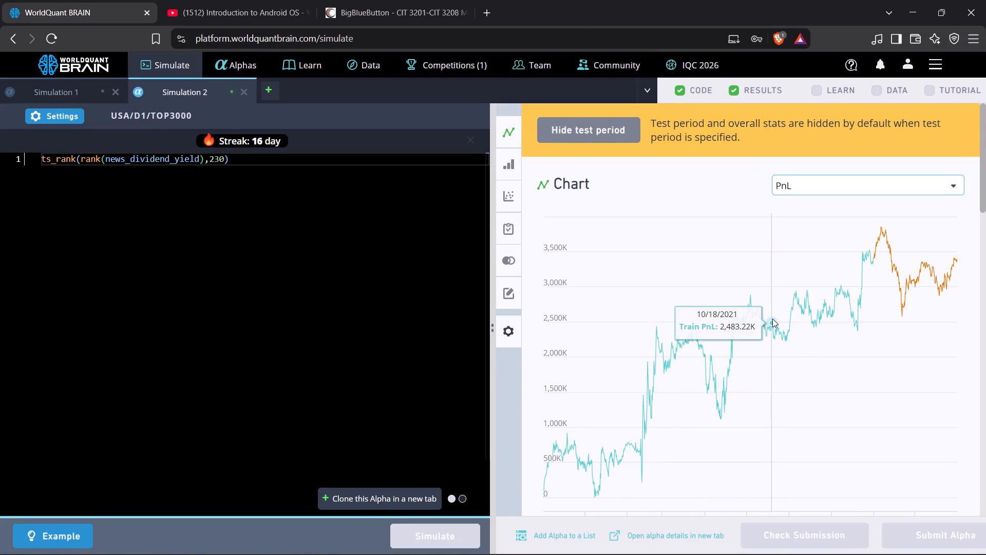
{"action": "scroll", "coordinate": [772, 319], "scroll_direction": "down", "scroll_amount": 9}
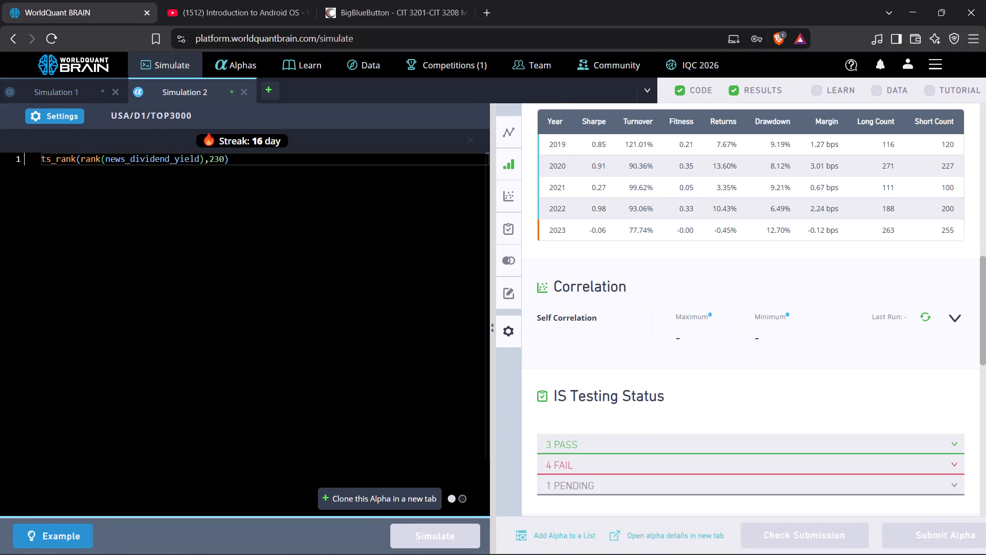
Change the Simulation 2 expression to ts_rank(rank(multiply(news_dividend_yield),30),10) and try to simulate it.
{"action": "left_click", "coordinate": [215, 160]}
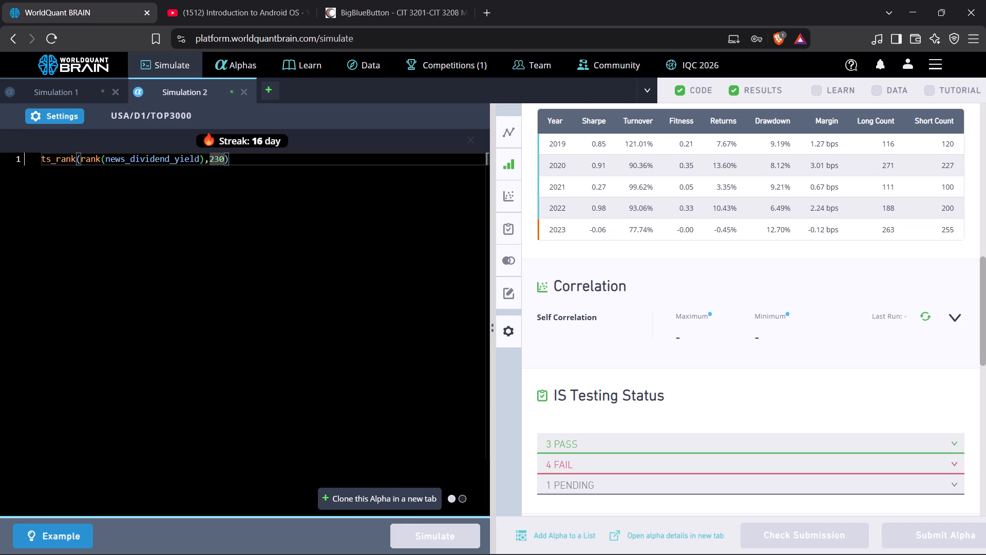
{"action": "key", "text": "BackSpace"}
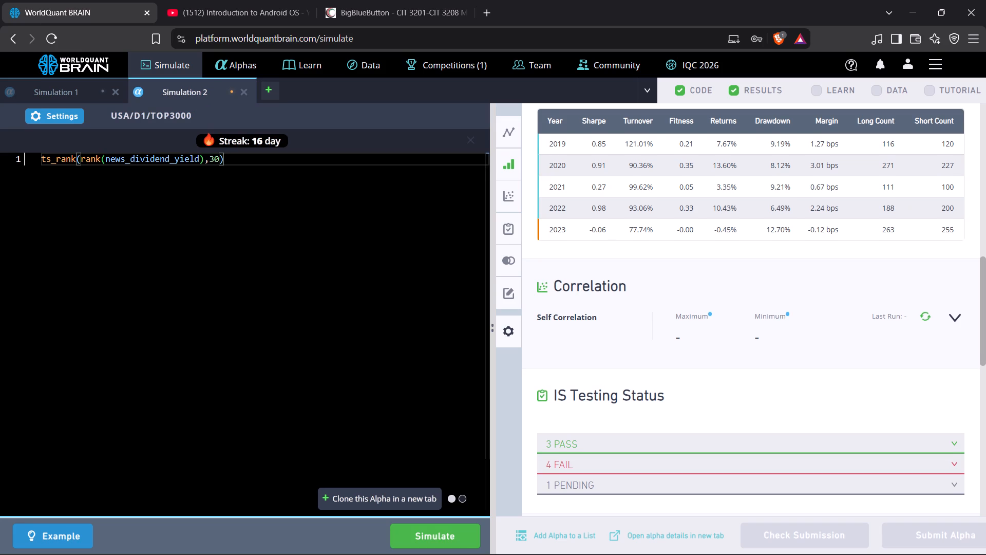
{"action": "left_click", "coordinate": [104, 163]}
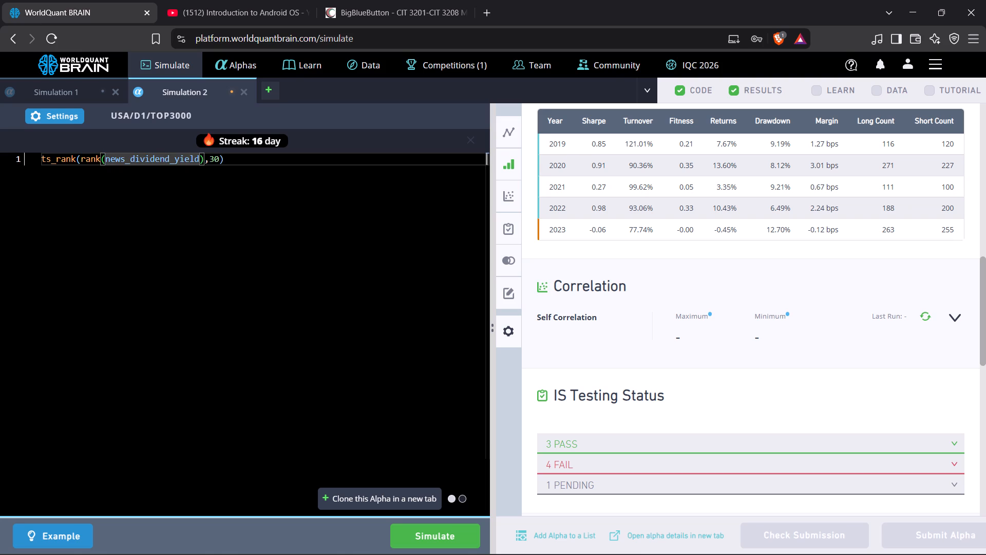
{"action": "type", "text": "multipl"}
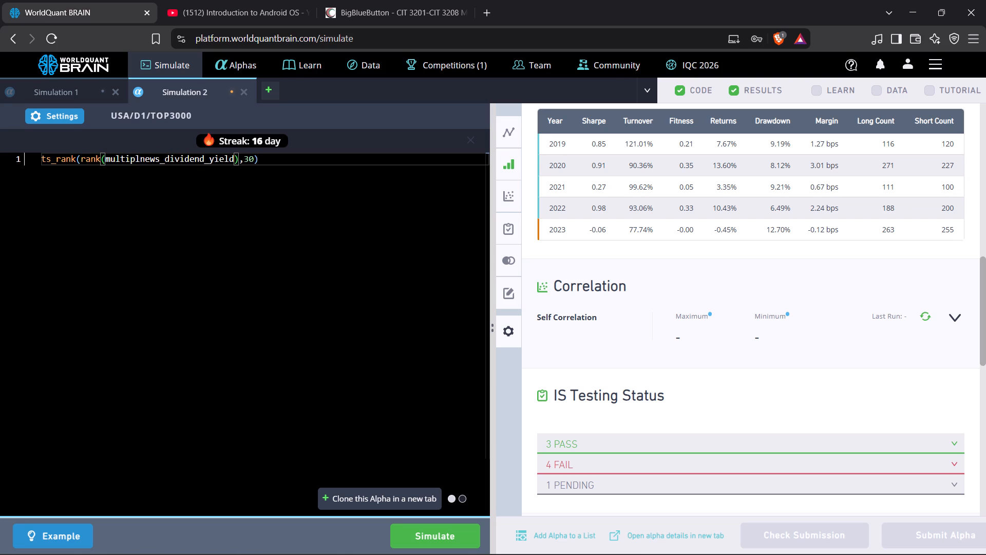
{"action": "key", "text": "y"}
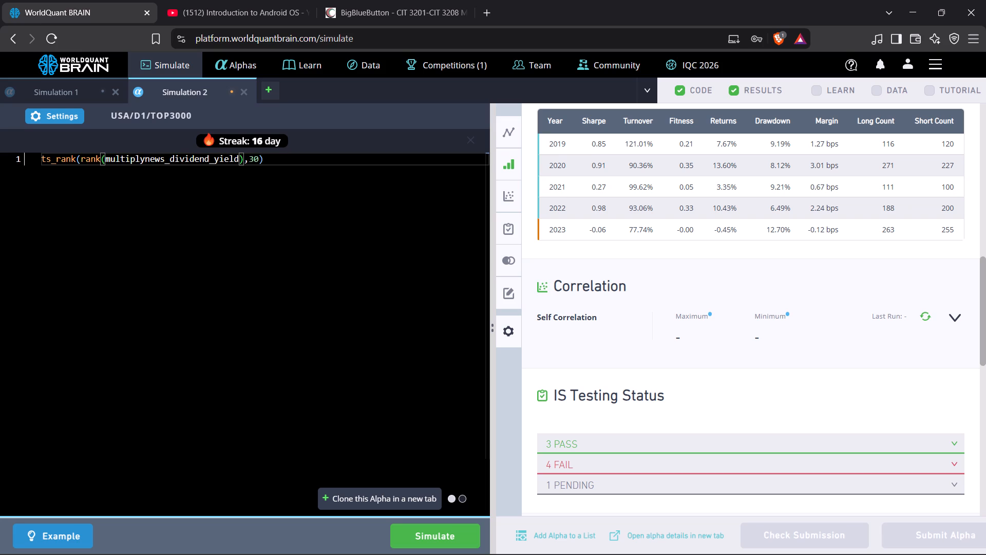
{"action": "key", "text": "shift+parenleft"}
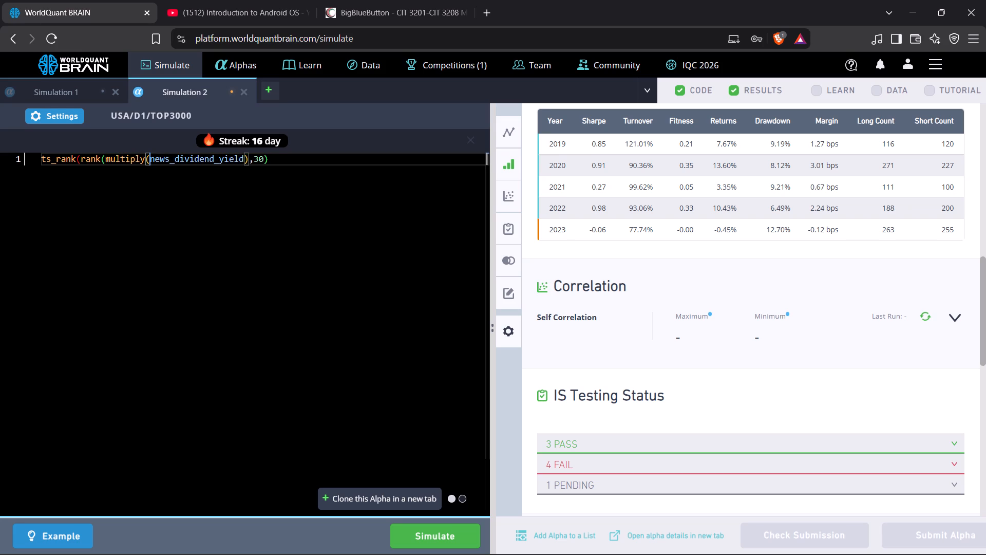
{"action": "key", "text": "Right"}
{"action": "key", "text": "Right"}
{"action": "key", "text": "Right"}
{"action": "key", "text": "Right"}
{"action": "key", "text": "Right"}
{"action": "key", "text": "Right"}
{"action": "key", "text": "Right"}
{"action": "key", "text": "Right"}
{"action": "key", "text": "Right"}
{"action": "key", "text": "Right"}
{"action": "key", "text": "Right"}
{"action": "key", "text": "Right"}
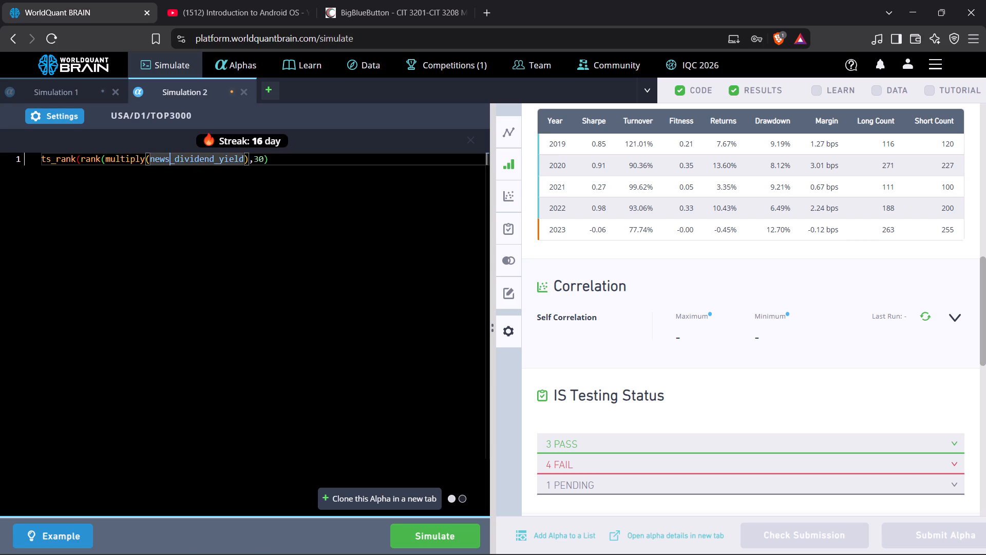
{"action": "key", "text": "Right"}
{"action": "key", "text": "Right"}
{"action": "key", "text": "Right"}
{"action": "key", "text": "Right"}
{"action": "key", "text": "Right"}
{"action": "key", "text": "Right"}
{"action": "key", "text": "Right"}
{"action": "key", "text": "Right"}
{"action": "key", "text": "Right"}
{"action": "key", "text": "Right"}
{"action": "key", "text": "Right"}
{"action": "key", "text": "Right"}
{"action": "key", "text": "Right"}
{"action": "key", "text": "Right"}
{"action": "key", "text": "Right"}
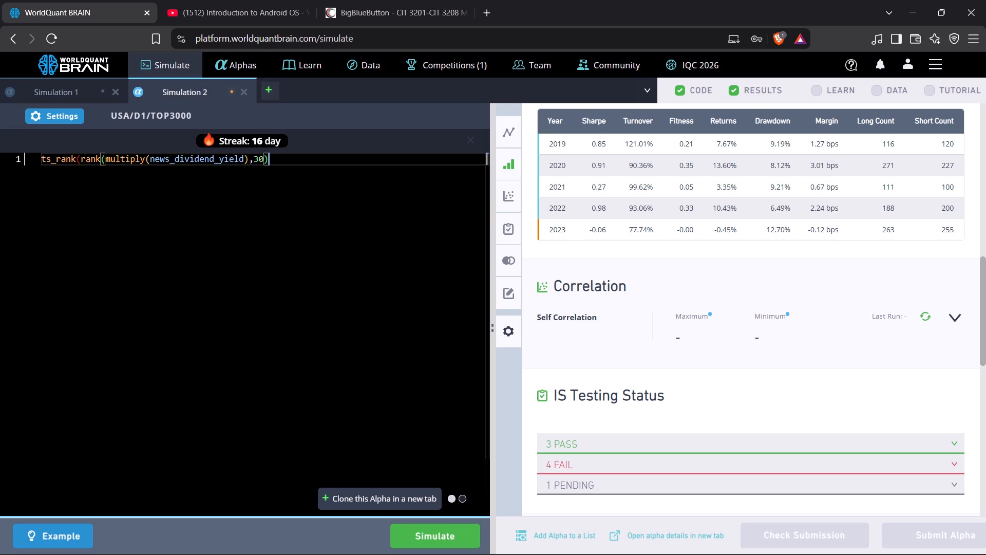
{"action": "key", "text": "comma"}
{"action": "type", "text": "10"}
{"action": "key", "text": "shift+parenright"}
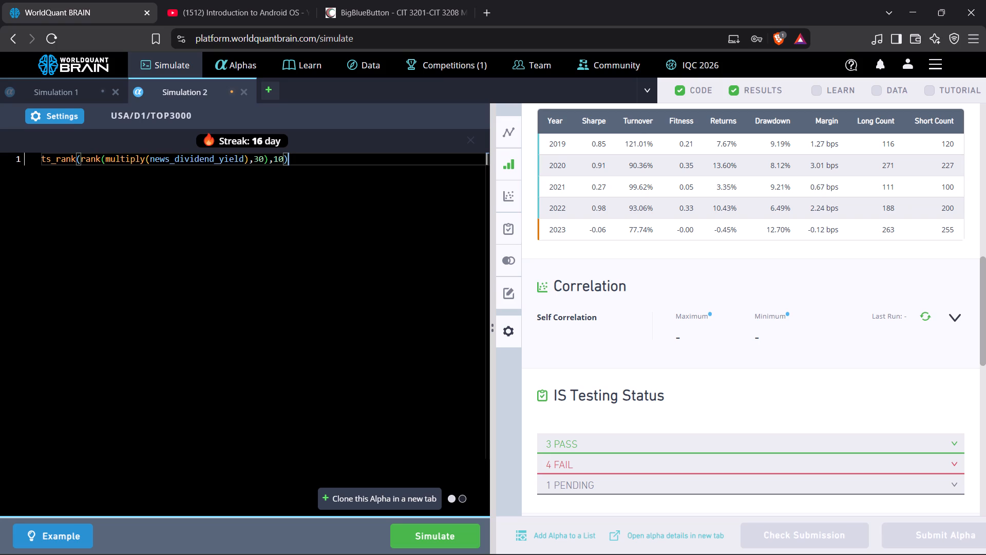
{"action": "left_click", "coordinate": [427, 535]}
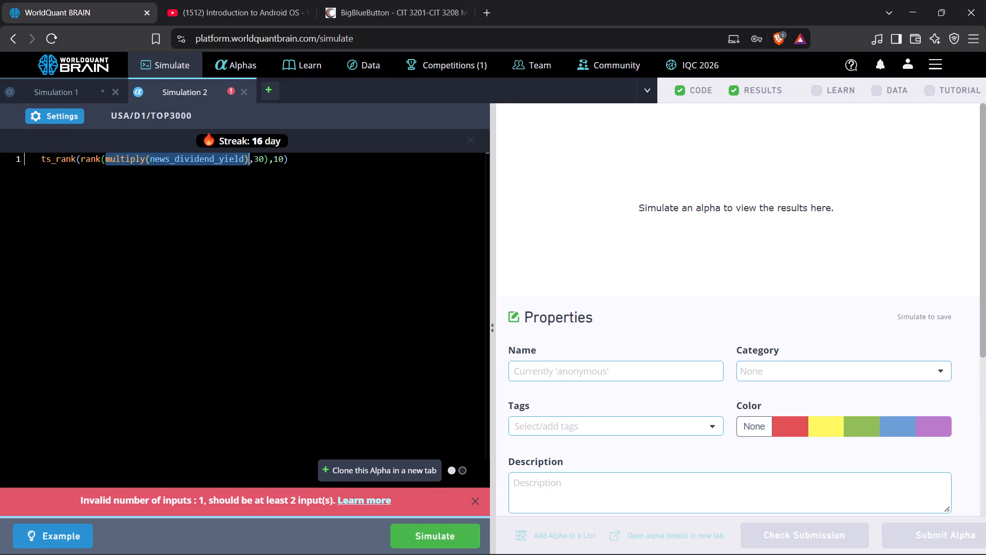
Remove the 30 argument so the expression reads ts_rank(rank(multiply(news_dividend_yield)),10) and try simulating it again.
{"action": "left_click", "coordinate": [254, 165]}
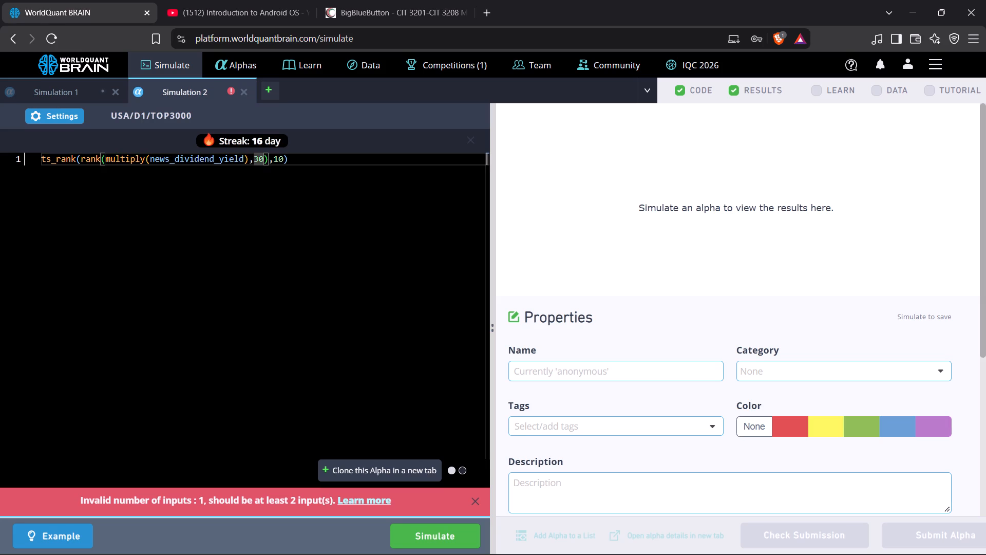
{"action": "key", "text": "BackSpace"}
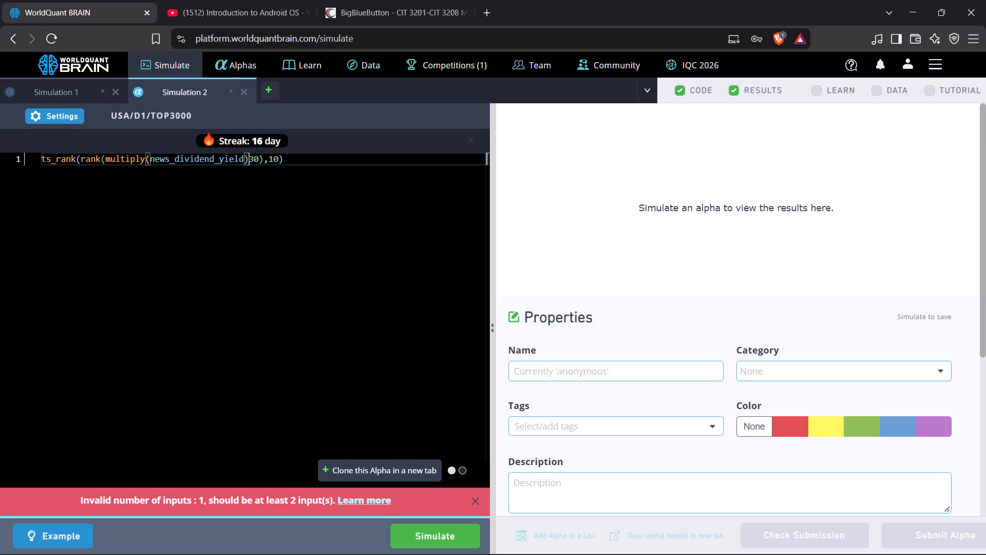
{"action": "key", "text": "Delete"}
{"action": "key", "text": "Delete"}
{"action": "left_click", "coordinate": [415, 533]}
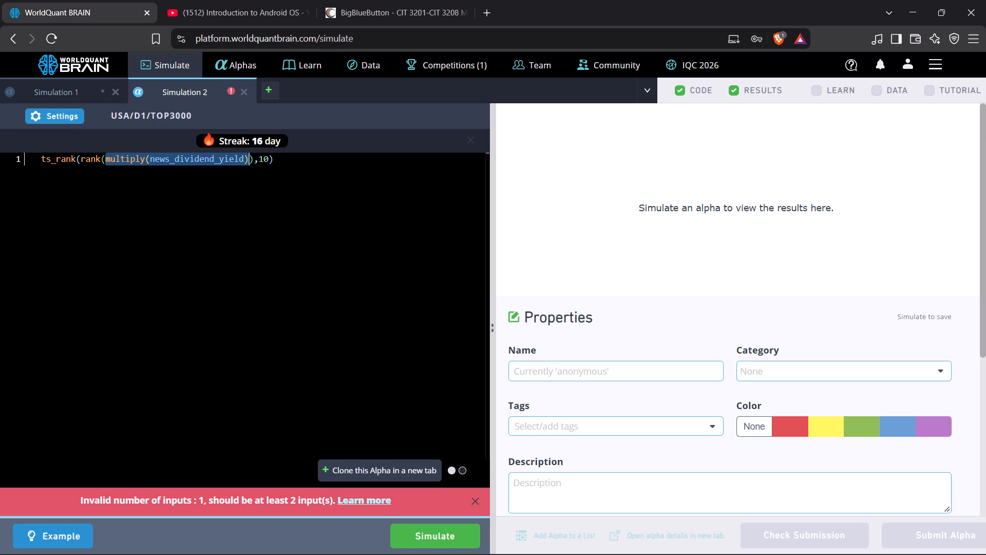
Clear the entire alpha expression from the Simulation 2 editor.
{"action": "key", "text": "BackSpace"}
{"action": "key", "text": "BackSpace"}
{"action": "key", "text": "BackSpace"}
{"action": "key", "text": "BackSpace"}
{"action": "key", "text": "BackSpace"}
{"action": "key", "text": "BackSpace"}
{"action": "key", "text": "BackSpace"}
{"action": "key", "text": "BackSpace"}
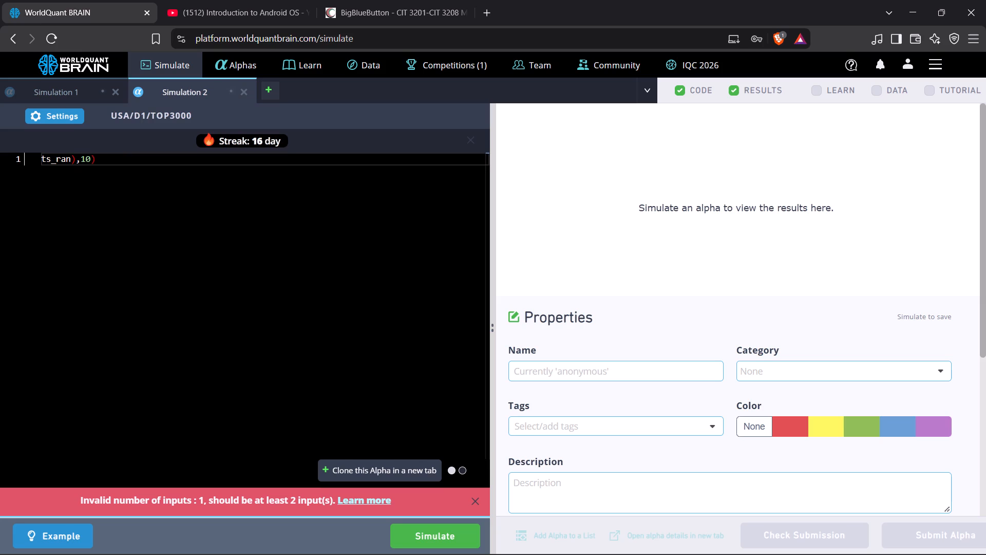
{"action": "key", "text": "BackSpace"}
{"action": "key", "text": "BackSpace"}
{"action": "key", "text": "BackSpace"}
{"action": "key", "text": "BackSpace"}
{"action": "key", "text": "BackSpace"}
{"action": "key", "text": "BackSpace"}
{"action": "key", "text": "BackSpace"}
{"action": "key", "text": "BackSpace"}
{"action": "key", "text": "BackSpace"}
{"action": "key", "text": "BackSpace"}
{"action": "key", "text": "BackSpace"}
{"action": "key", "text": "Delete"}
{"action": "key", "text": "Delete"}
{"action": "key", "text": "Delete"}
{"action": "key", "text": "Delete"}
{"action": "key", "text": "Delete"}
{"action": "key", "text": "Delete"}
{"action": "key", "text": "Delete"}
{"action": "key", "text": "Delete"}
{"action": "key", "text": "Delete"}
{"action": "key", "text": "Delete"}
{"action": "key", "text": "Delete"}
{"action": "key", "text": "Delete"}
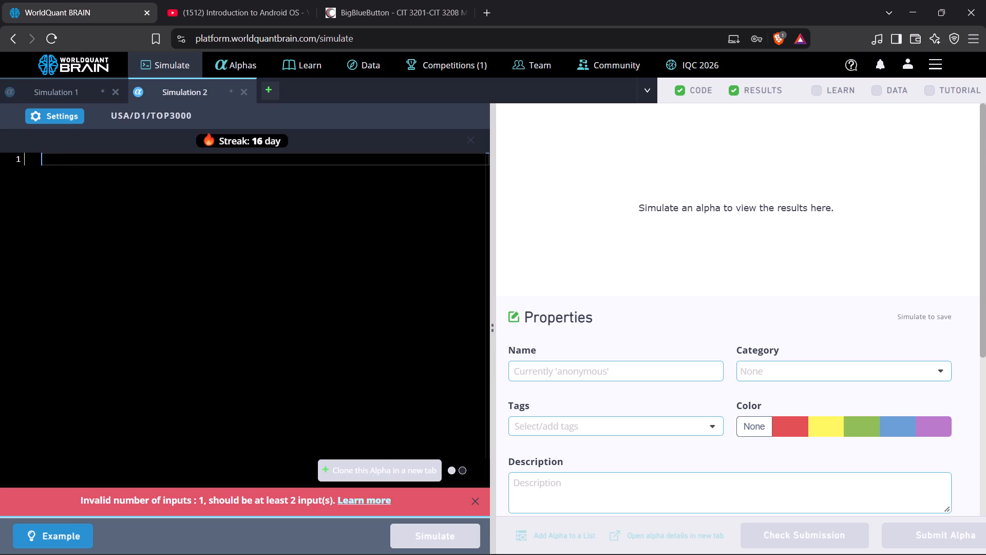
Find the Sentiment Data for Equity dataset in the Social Media data category and copy the scl12_buzz field name.
{"action": "left_click", "coordinate": [370, 64]}
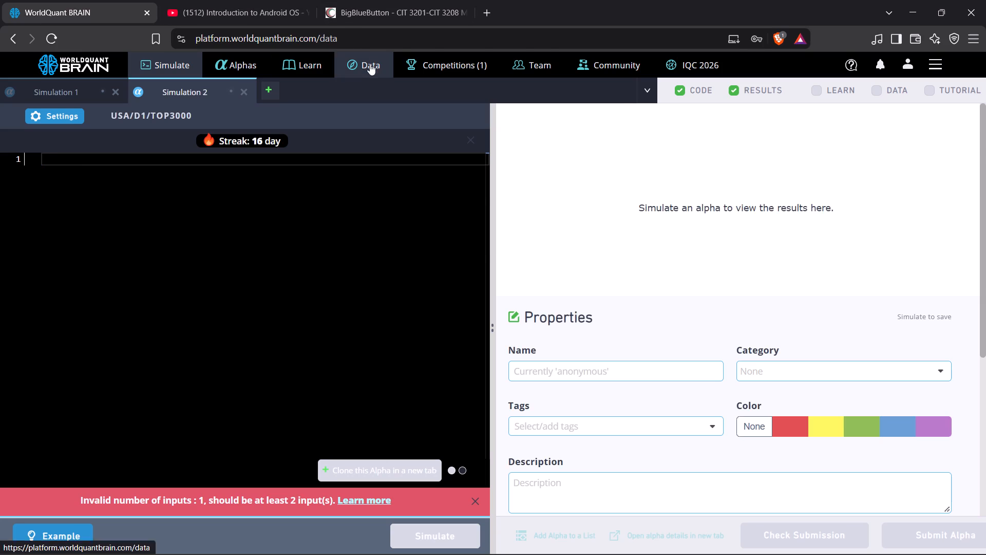
{"action": "scroll", "coordinate": [588, 339], "scroll_direction": "down", "scroll_amount": 3}
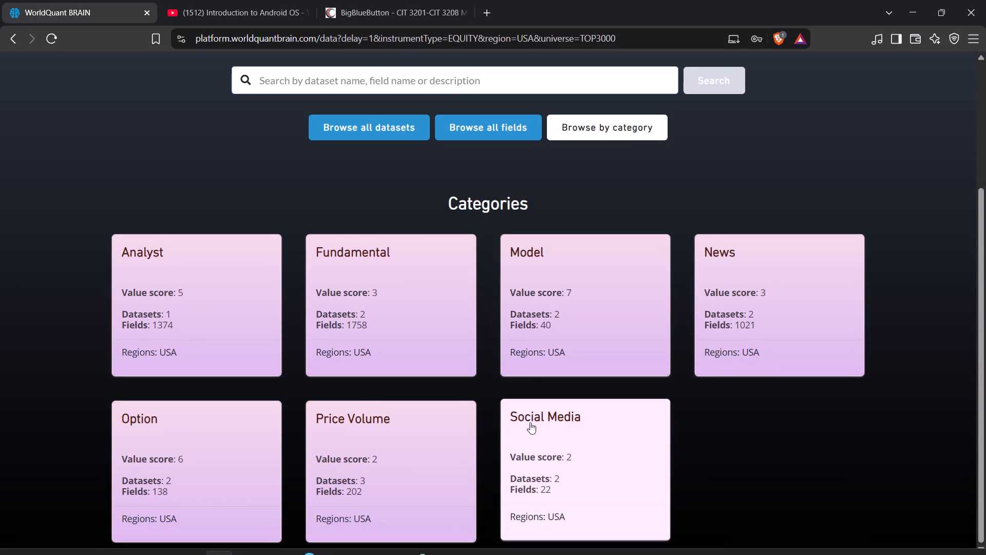
{"action": "left_click", "coordinate": [533, 432]}
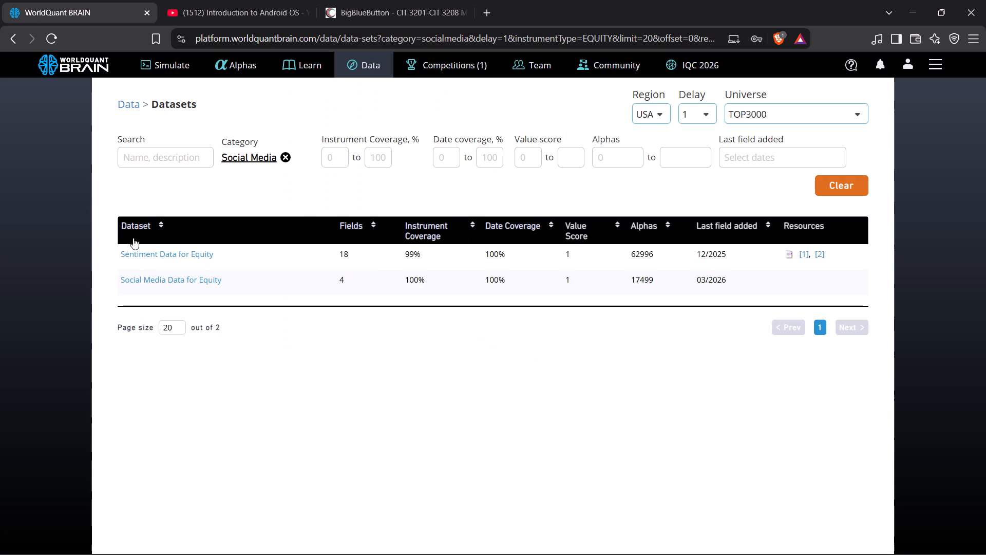
{"action": "left_click", "coordinate": [165, 255]}
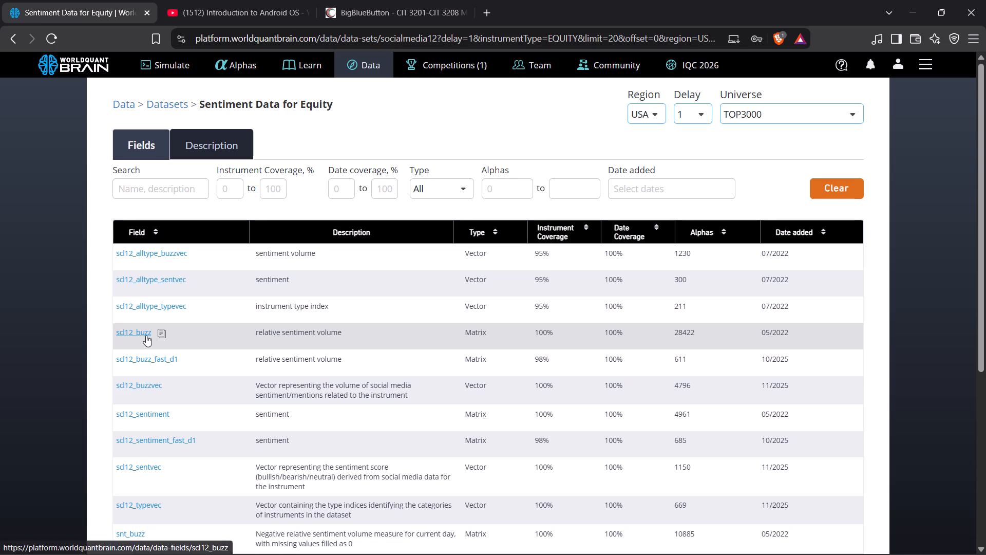
{"action": "left_click", "coordinate": [161, 338]}
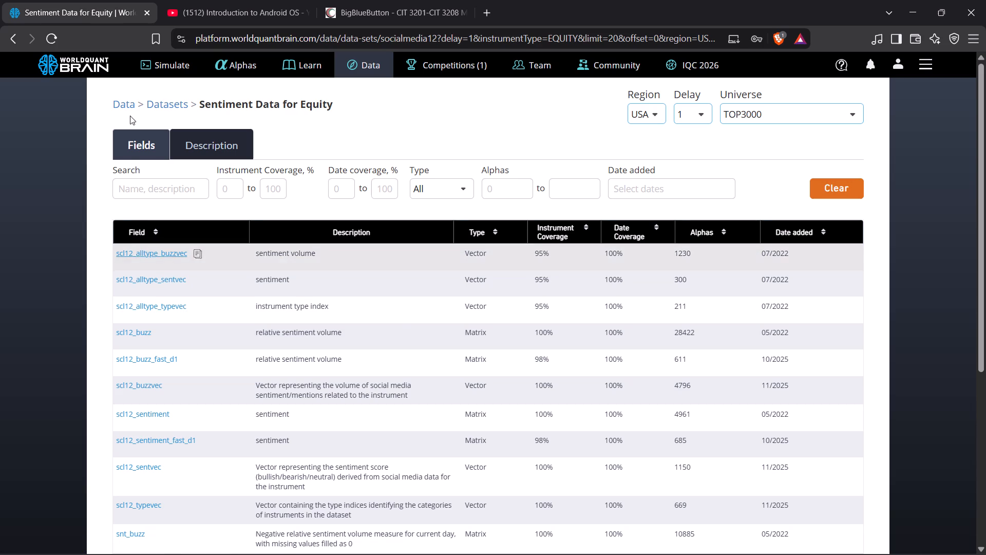
Return to Simulation 2, paste scl12_buzz as the alpha expression, and simulate it.
{"action": "left_click", "coordinate": [163, 72]}
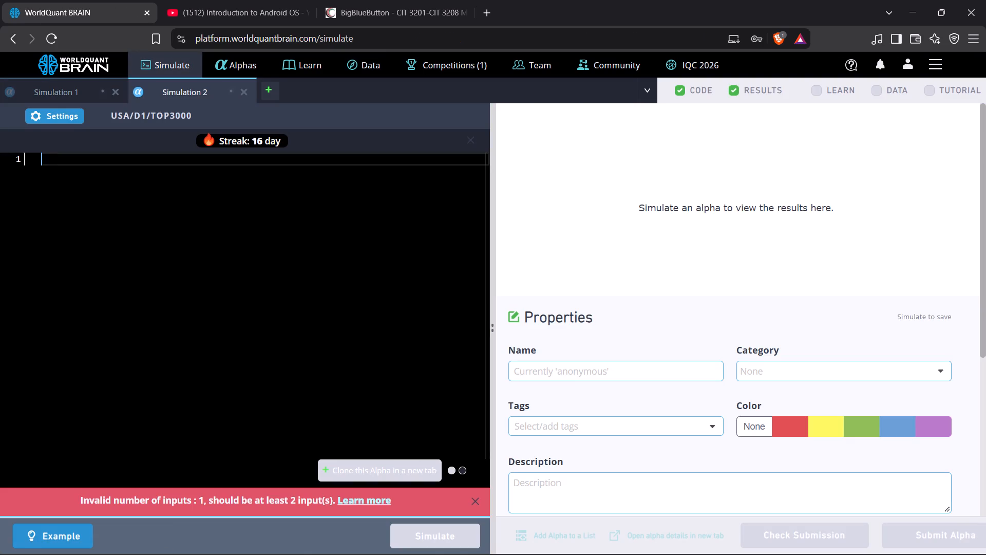
{"action": "key", "text": "ctrl+v"}
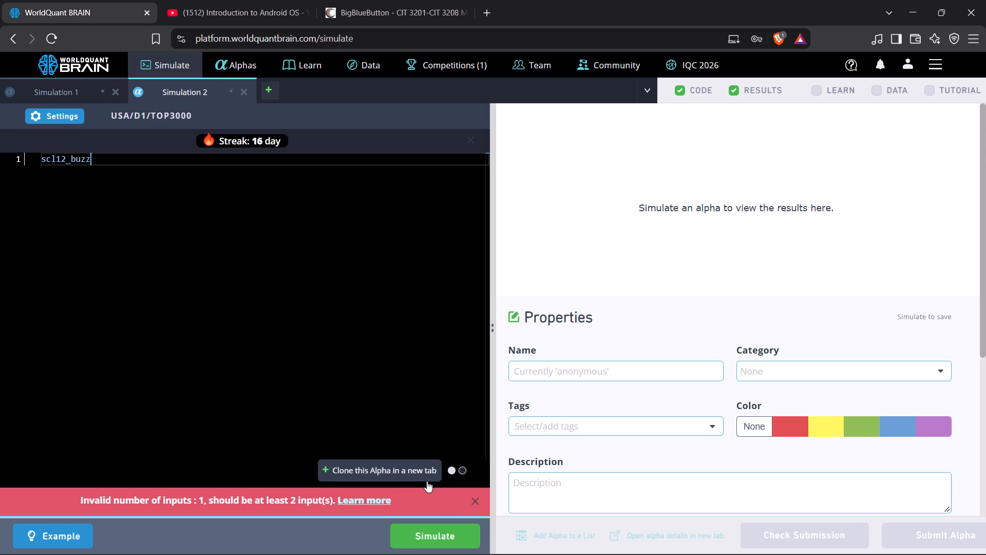
{"action": "left_click", "coordinate": [429, 541]}
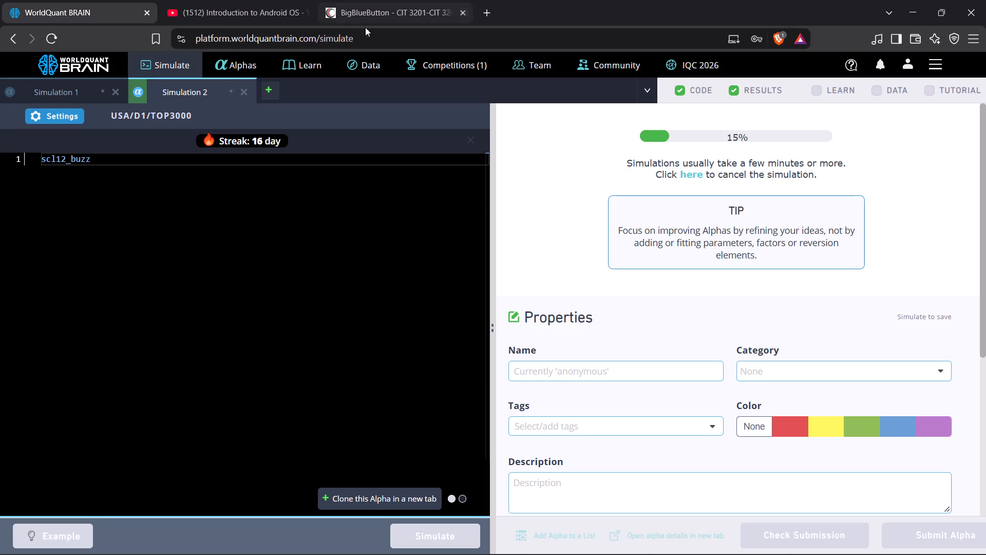
Check the Mobile Application Programming class meeting in BigBlueButton, and return to WorldQuant BRAIN to view the simulation progress.
{"action": "left_click", "coordinate": [408, 5]}
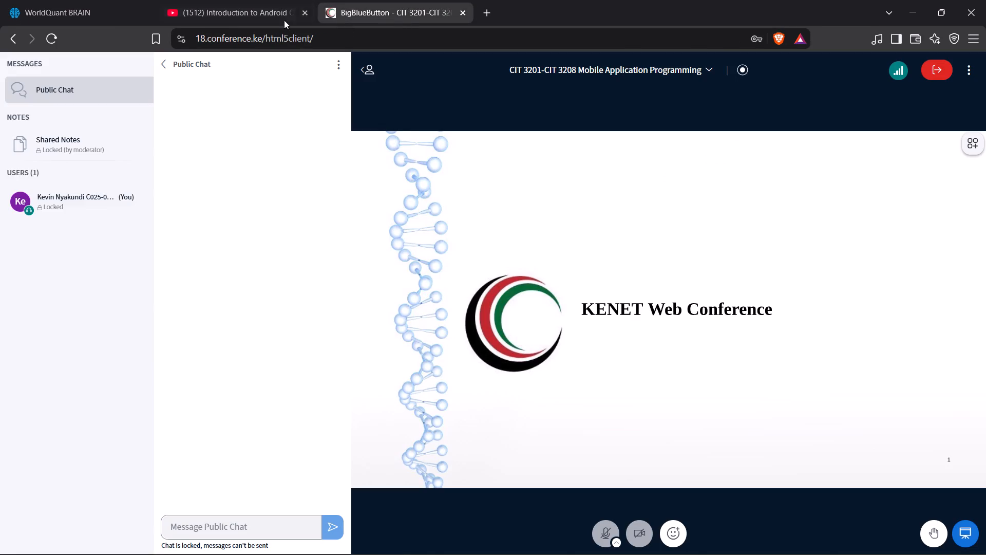
{"action": "left_click", "coordinate": [105, 18]}
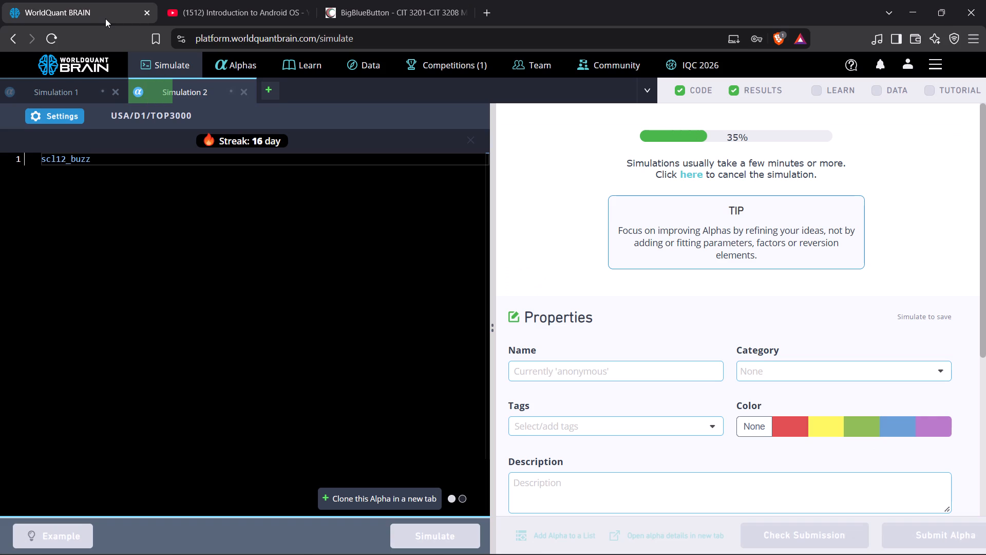
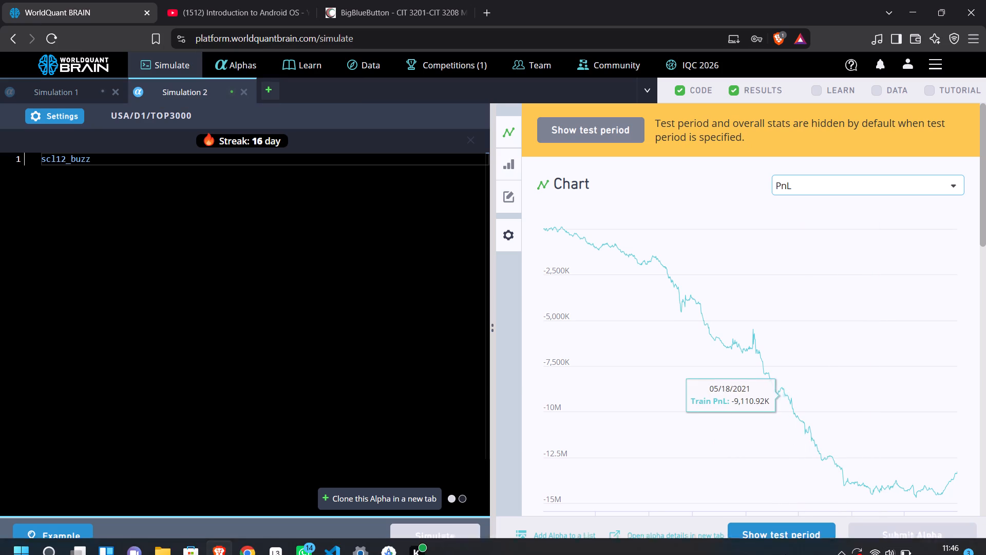
Reveal the test period for the scl12_buzz alpha and examine the failed checks in its IS Testing Status.
{"action": "left_click", "coordinate": [783, 537]}
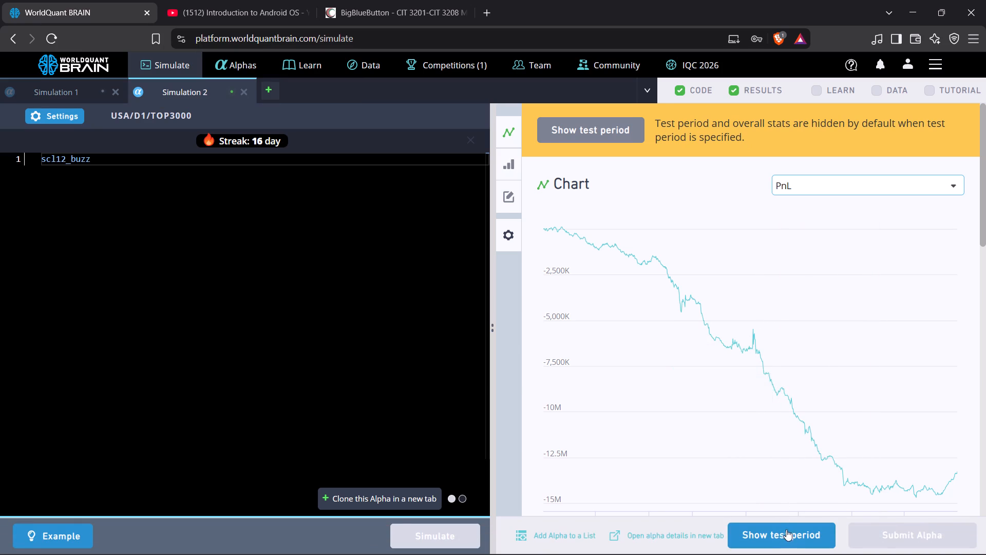
{"action": "scroll", "coordinate": [744, 267], "scroll_direction": "down", "scroll_amount": 11}
{"action": "left_click", "coordinate": [673, 339]}
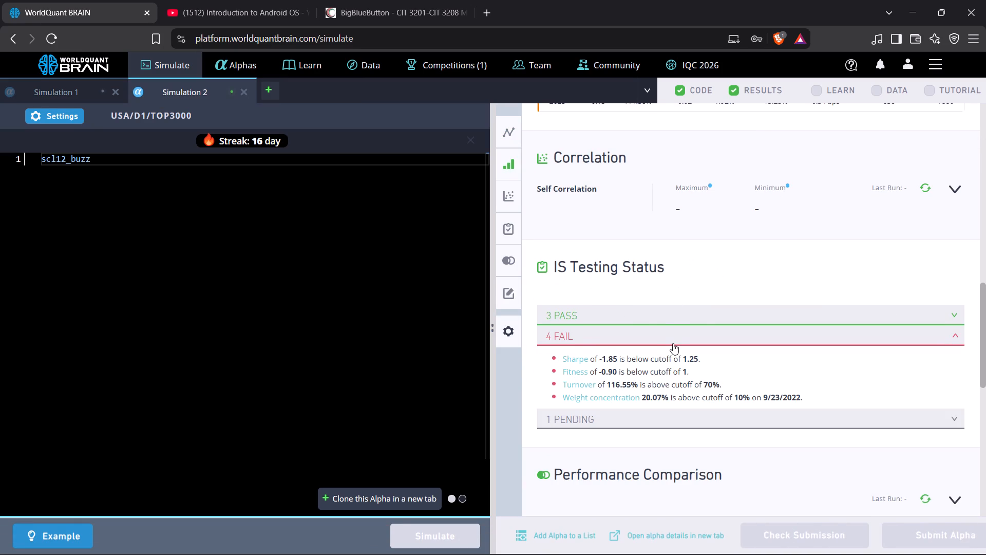
Negate the alpha expression to -scl12_buzz in Simulation 2 and simulate it.
{"action": "left_click", "coordinate": [45, 157]}
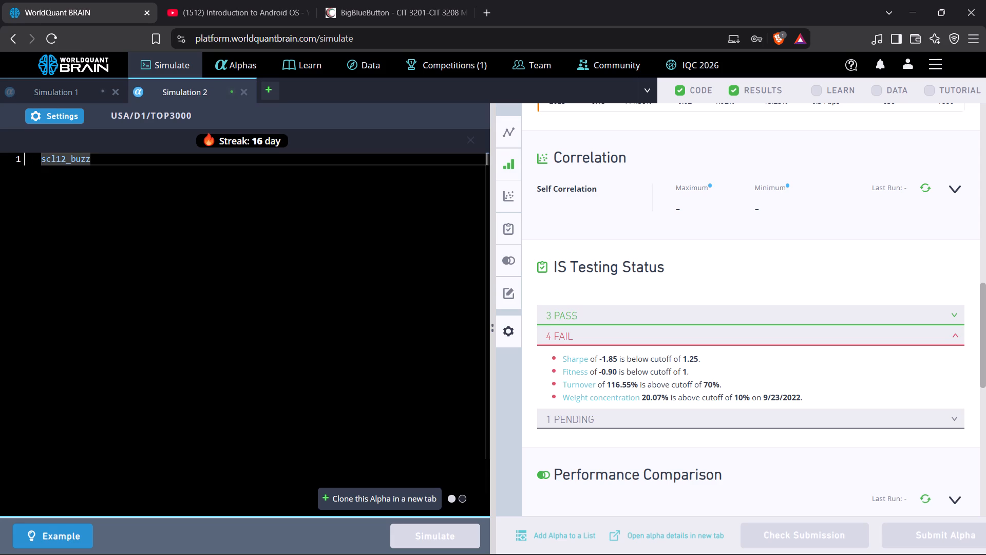
{"action": "key", "text": "Left"}
{"action": "key", "text": "minus"}
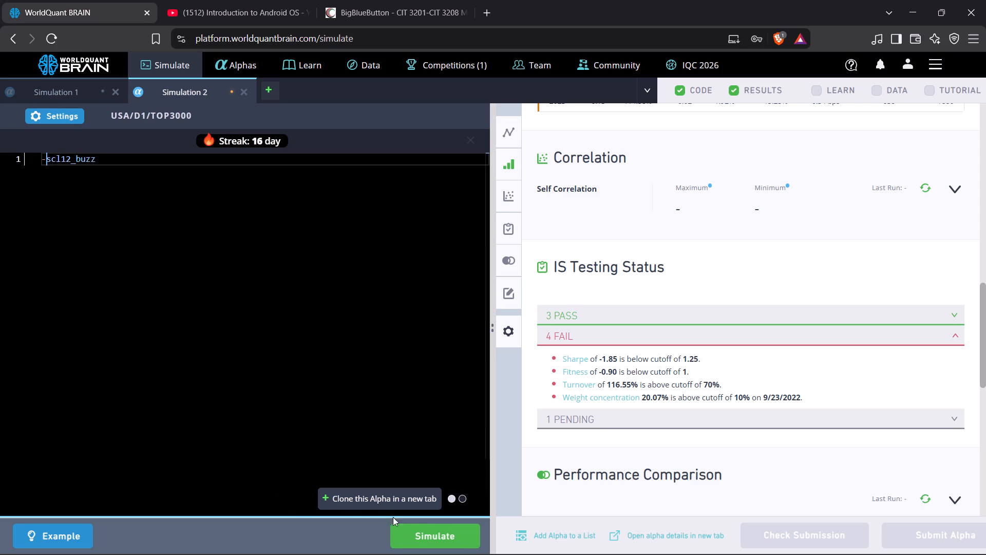
{"action": "left_click", "coordinate": [418, 534]}
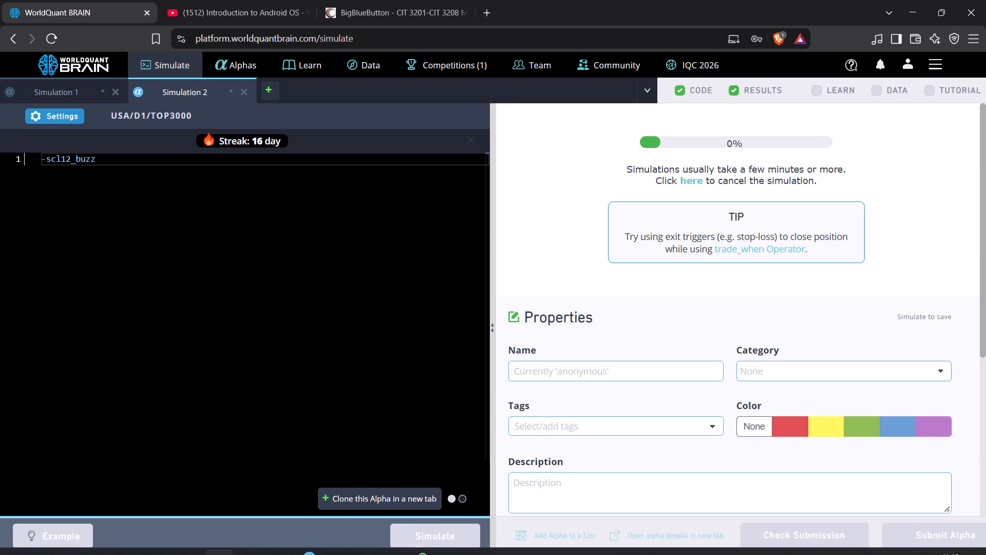
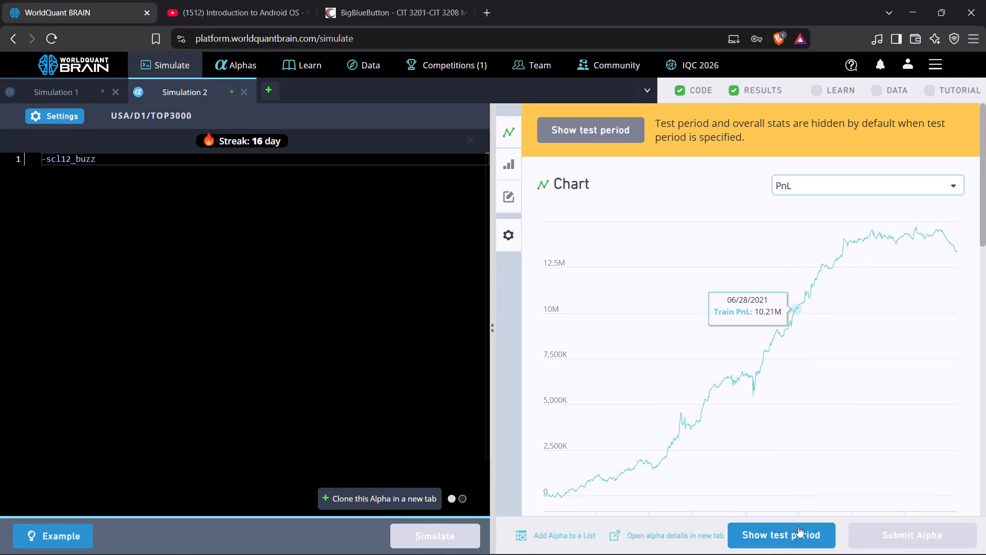
Reveal the test period for the -scl12_buzz alpha and examine the failed checks in its IS Testing Status.
{"action": "left_click", "coordinate": [796, 530]}
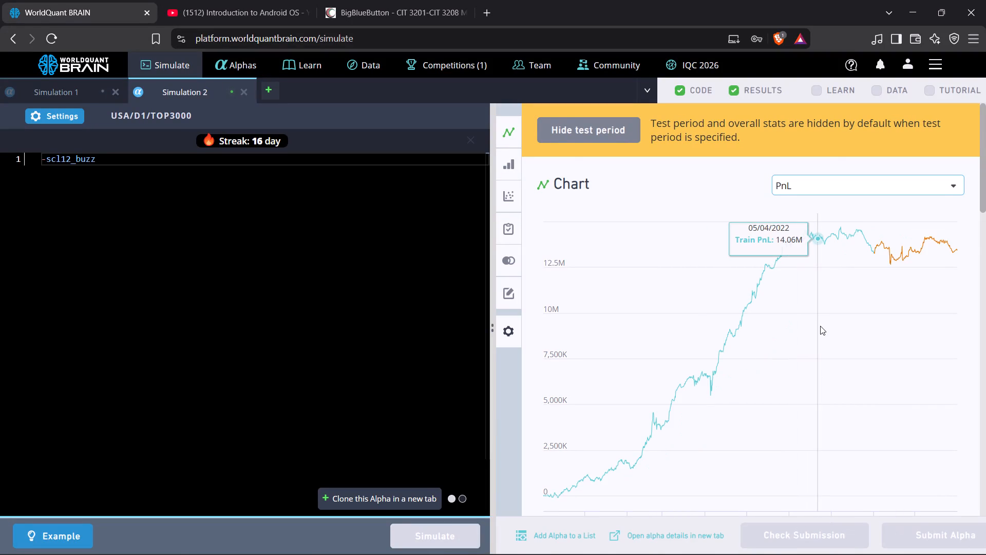
{"action": "scroll", "coordinate": [820, 326], "scroll_direction": "down", "scroll_amount": 12}
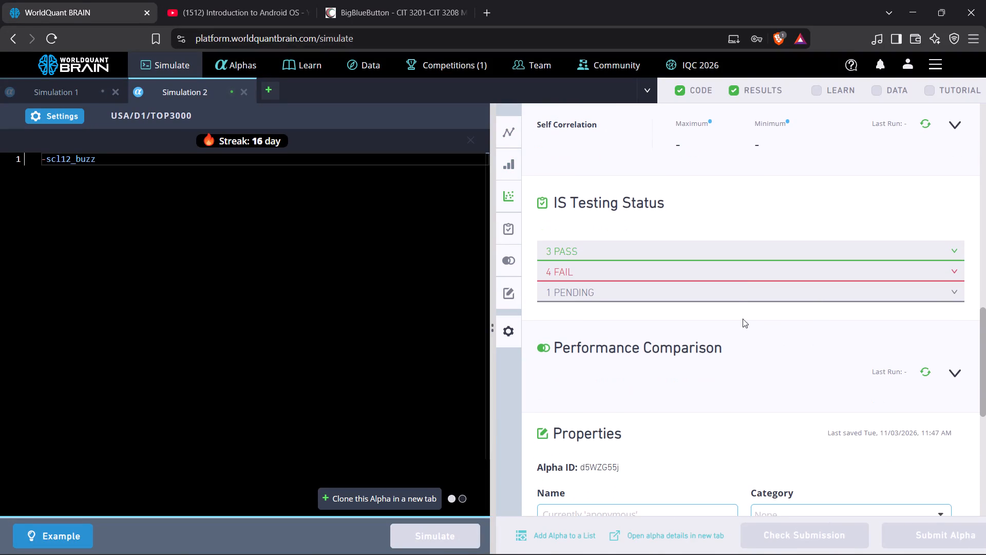
{"action": "left_click", "coordinate": [741, 268]}
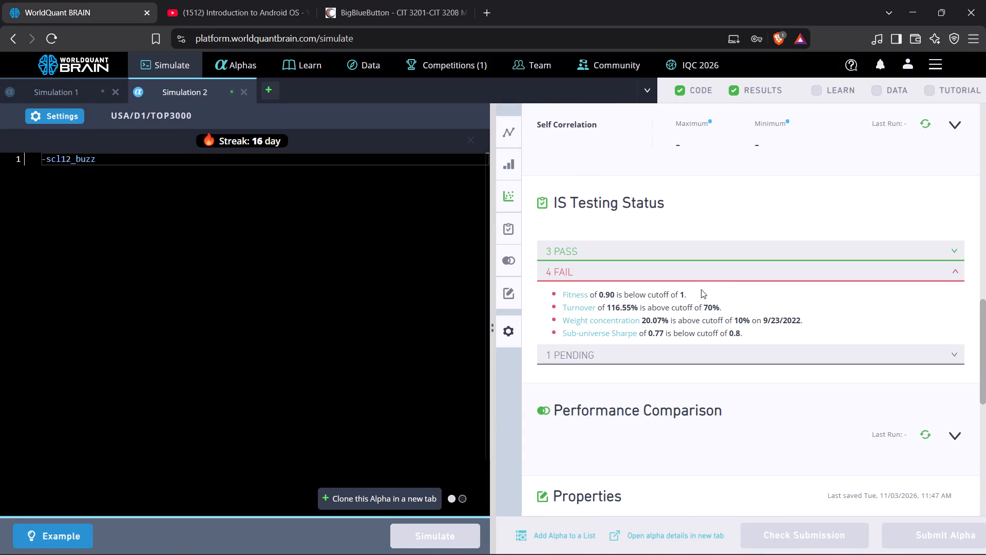
{"action": "left_click", "coordinate": [704, 274]}
Set Simulation 2's decay to 4 and neutralization to Subindustry, apply the settings and simulate -scl12_buzz again.
{"action": "left_click", "coordinate": [79, 116]}
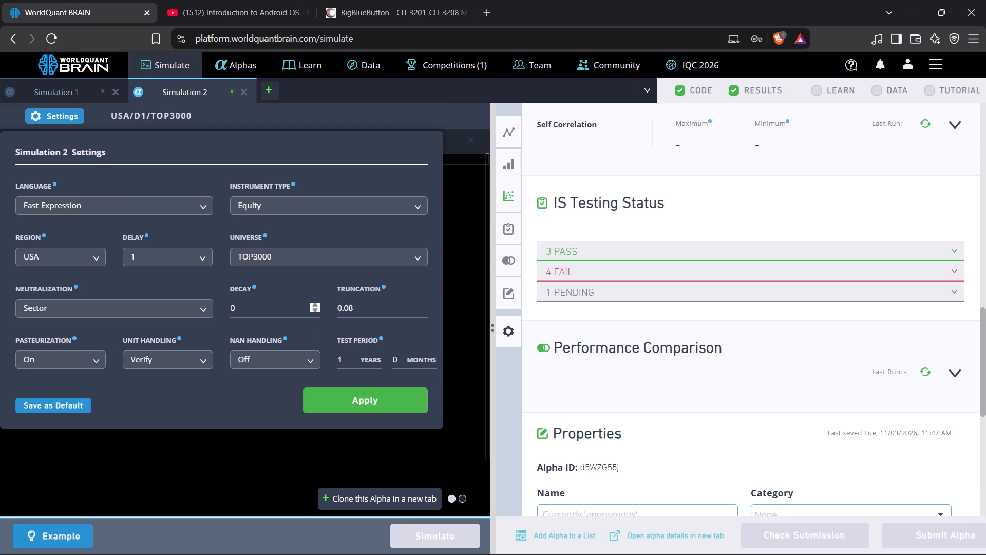
{"action": "triple_click", "coordinate": [317, 307]}
{"action": "left_click", "coordinate": [317, 307]}
{"action": "left_click", "coordinate": [210, 309]}
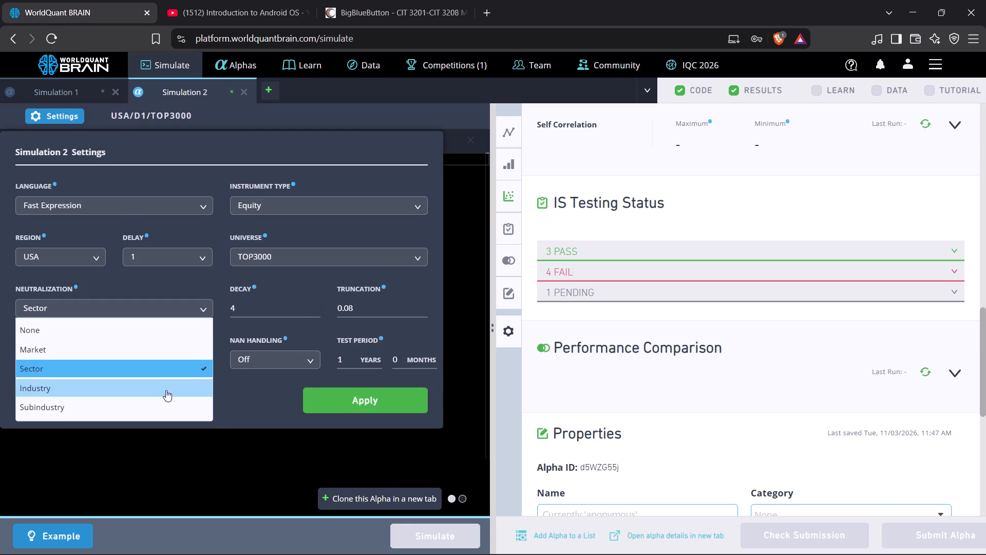
{"action": "left_click", "coordinate": [159, 399]}
{"action": "left_click", "coordinate": [359, 400]}
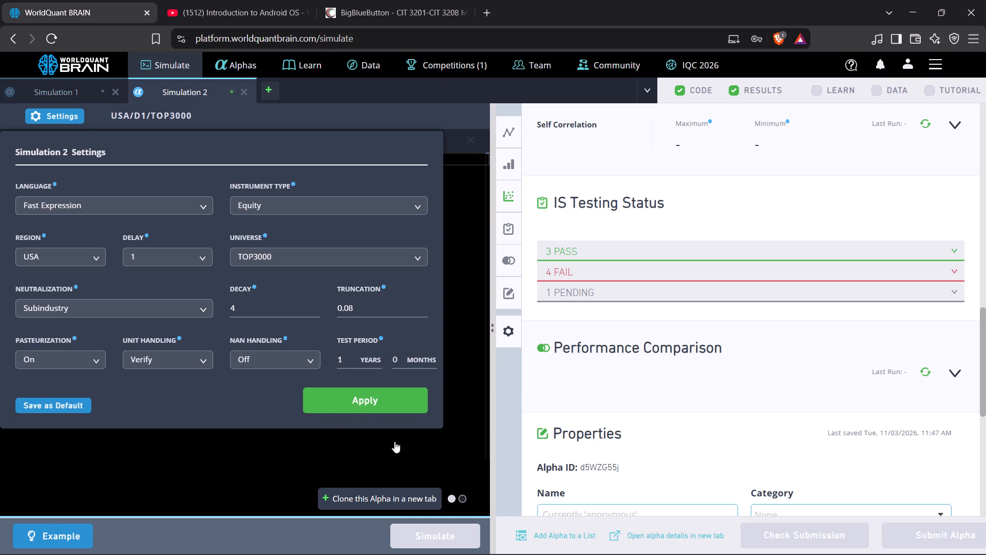
{"action": "left_click", "coordinate": [458, 538]}
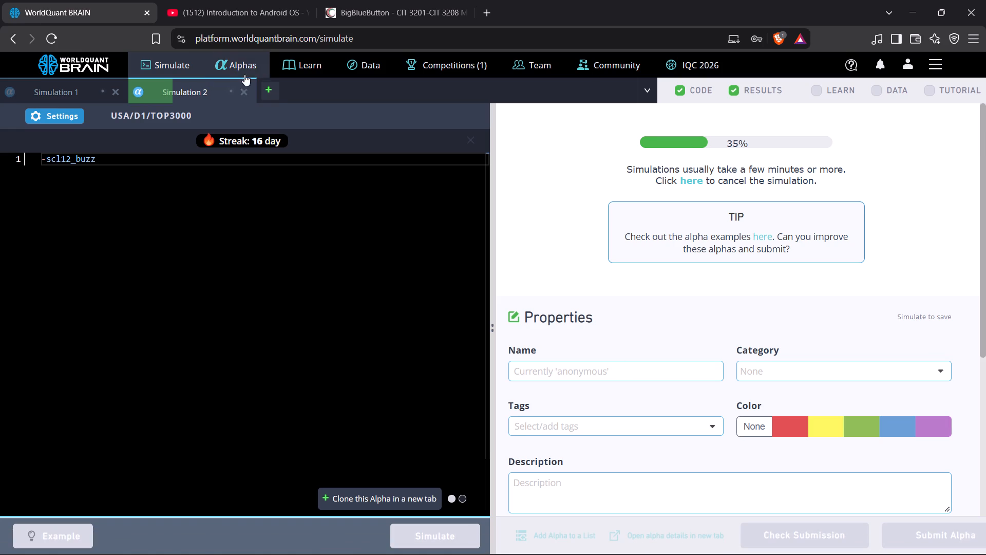
In Simulation 1, write rank(call_breakeven_10) using the field name copied from the Option category's Options Analytics dataset, and simulate it.
{"action": "left_click", "coordinate": [79, 93]}
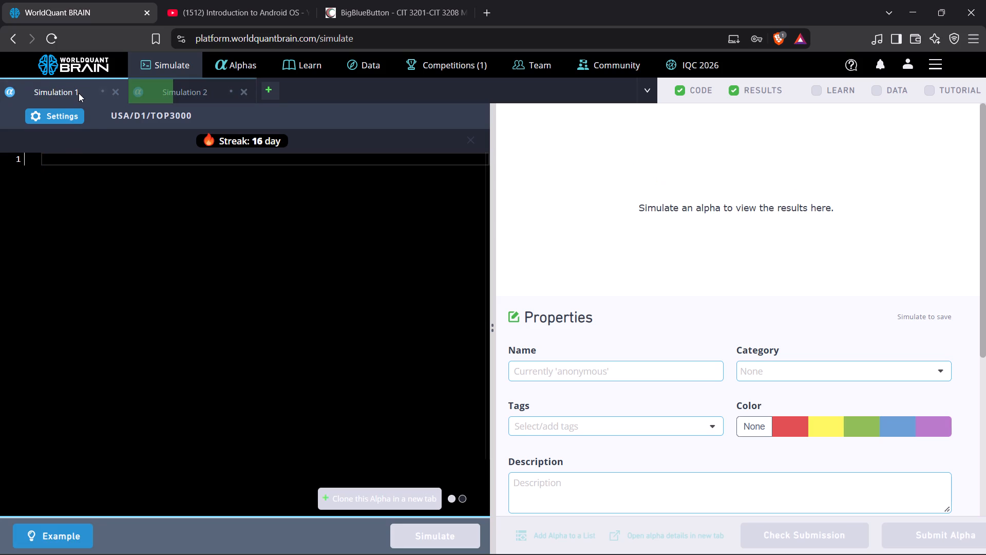
{"action": "type", "text": "rank"}
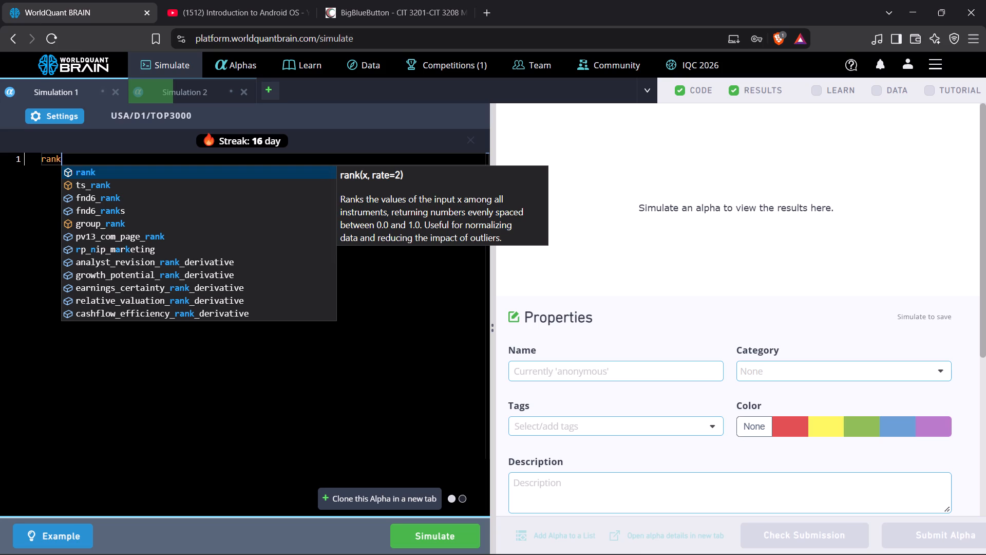
{"action": "key", "text": "shift+parenleft"}
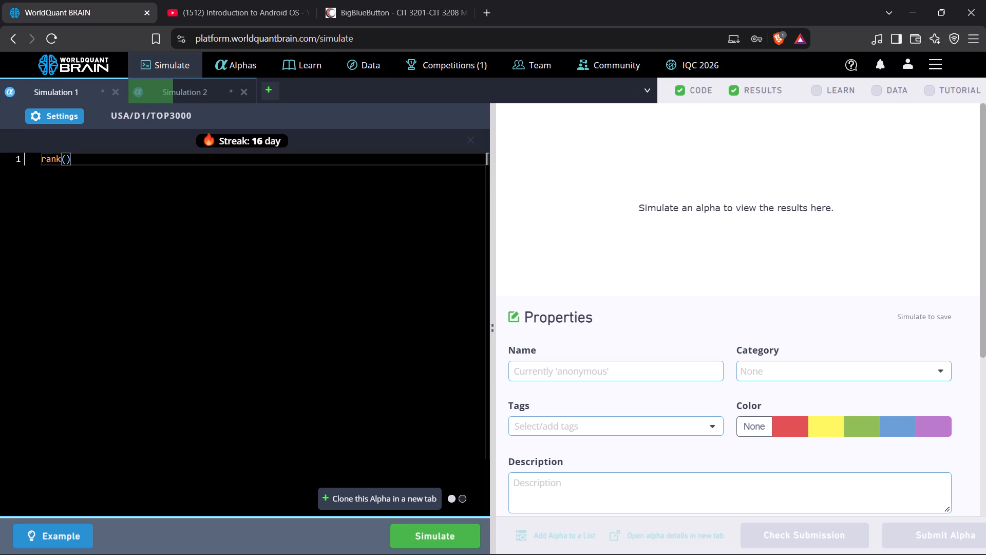
{"action": "left_click", "coordinate": [379, 66]}
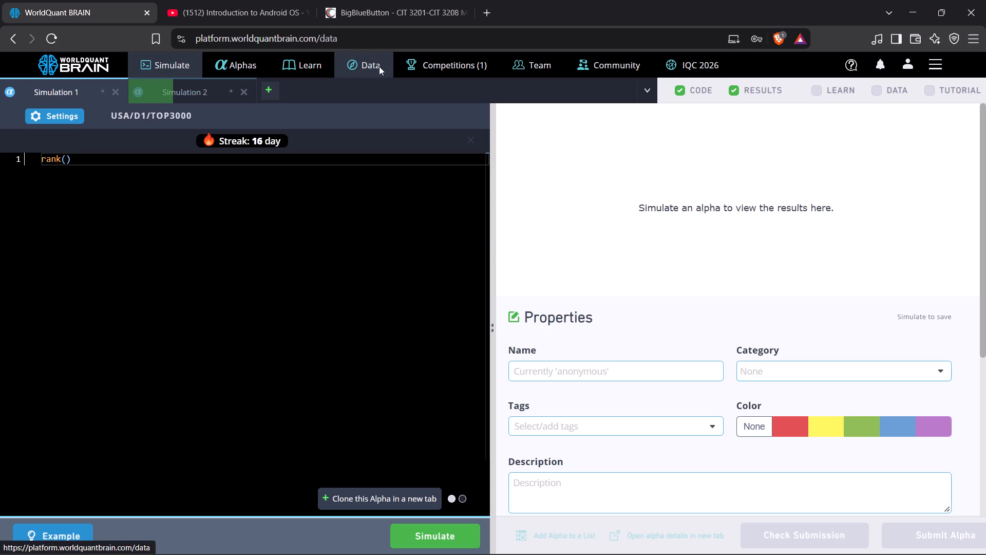
{"action": "scroll", "coordinate": [404, 371], "scroll_direction": "down", "scroll_amount": 3}
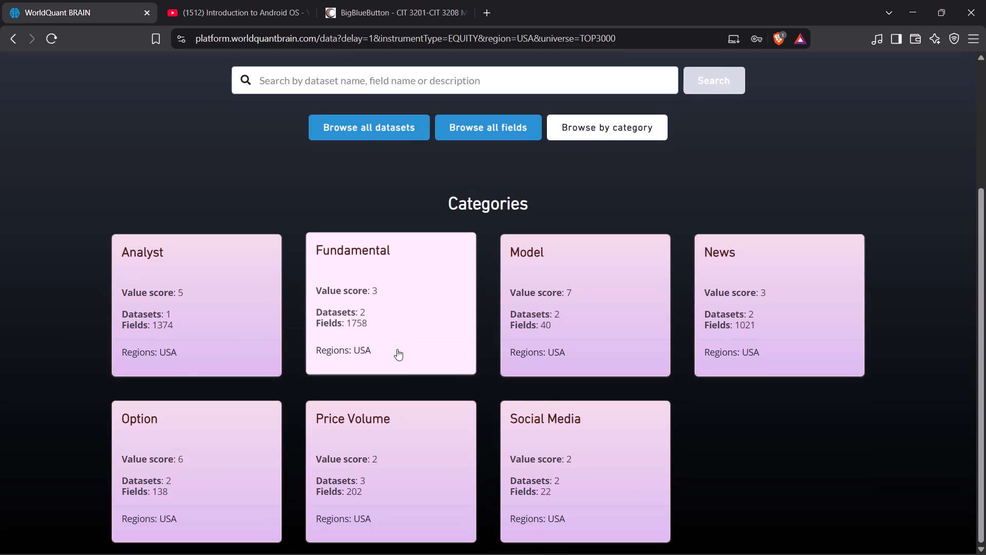
{"action": "left_click", "coordinate": [227, 467]}
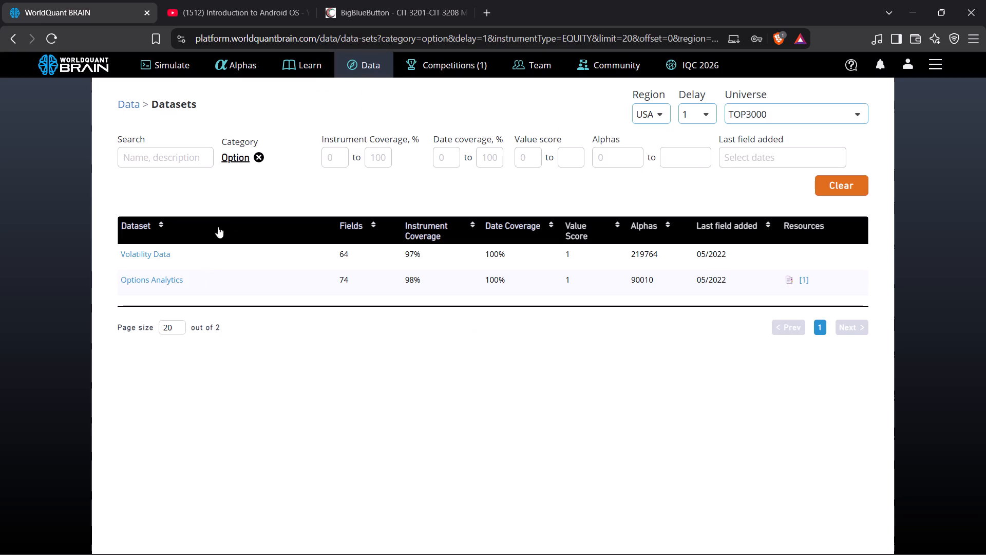
{"action": "left_click", "coordinate": [155, 279]}
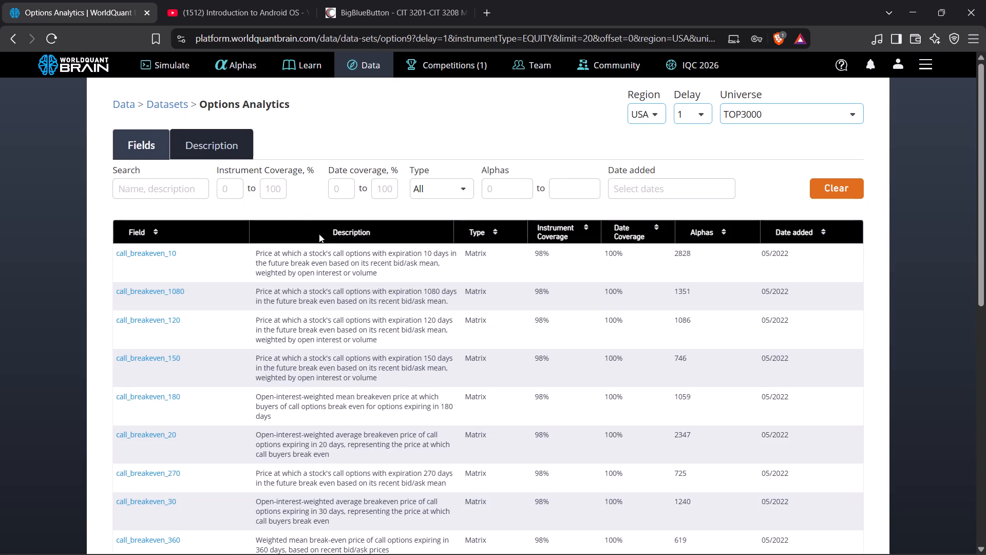
{"action": "left_click", "coordinate": [188, 252]}
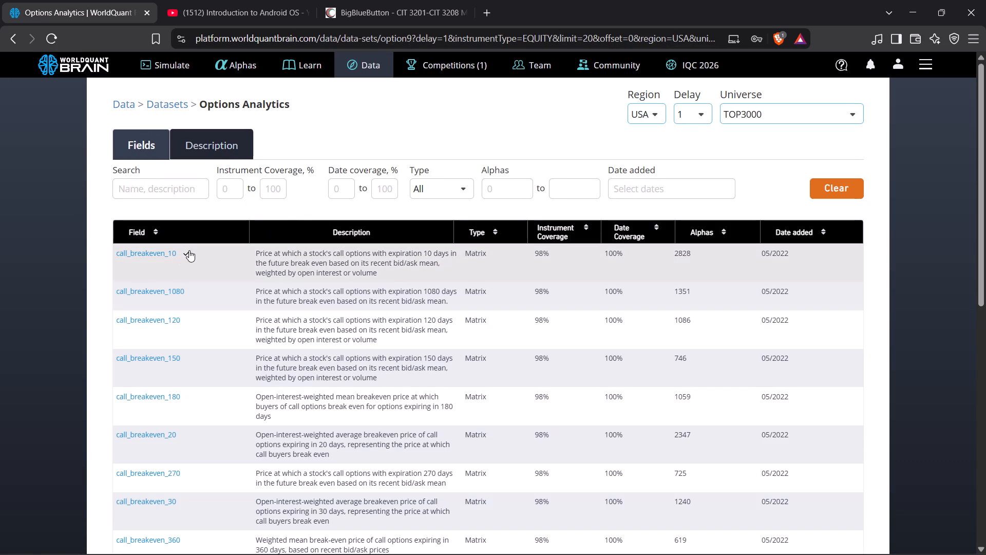
{"action": "left_click", "coordinate": [156, 63]}
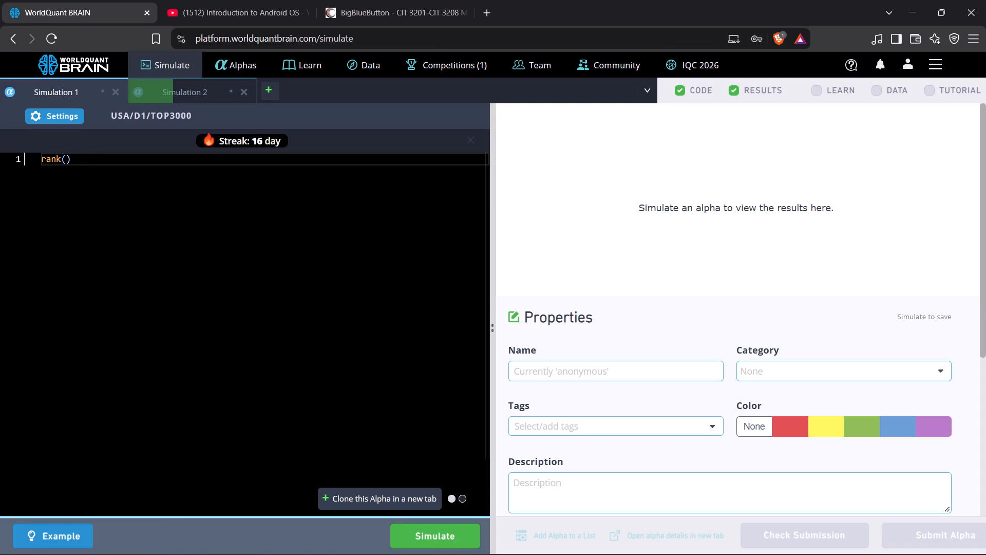
{"action": "left_click", "coordinate": [68, 160]}
{"action": "key", "text": "ctrl+v"}
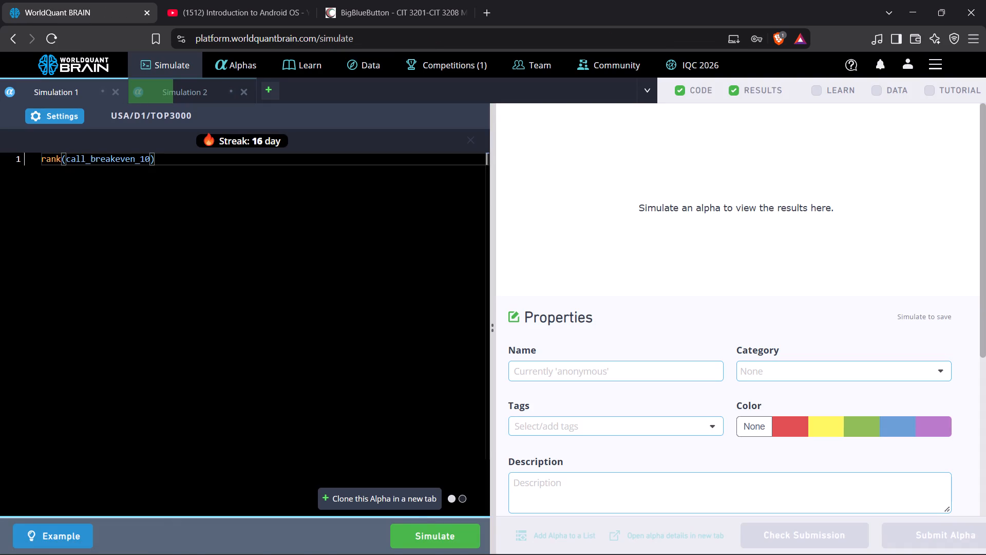
{"action": "left_click", "coordinate": [427, 536]}
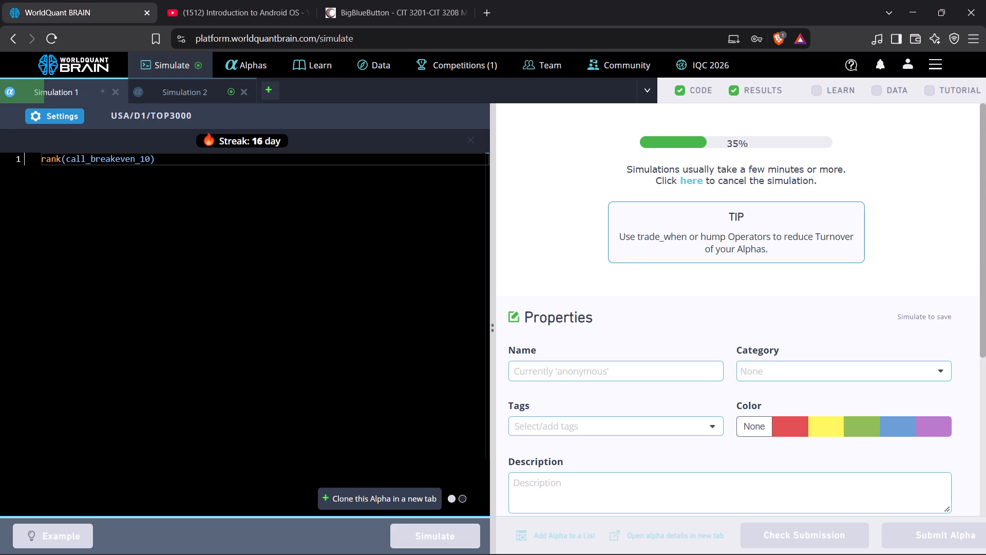
Return to Simulation 2, reveal the test period for the rerun -scl12_buzz alpha and examine its failed IS checks.
{"action": "left_click", "coordinate": [198, 95]}
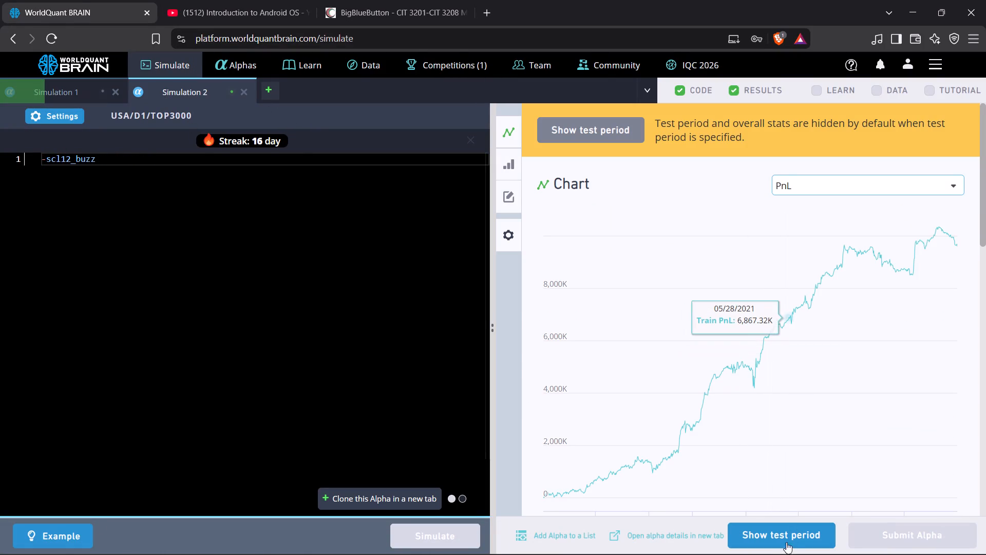
{"action": "left_click", "coordinate": [781, 538]}
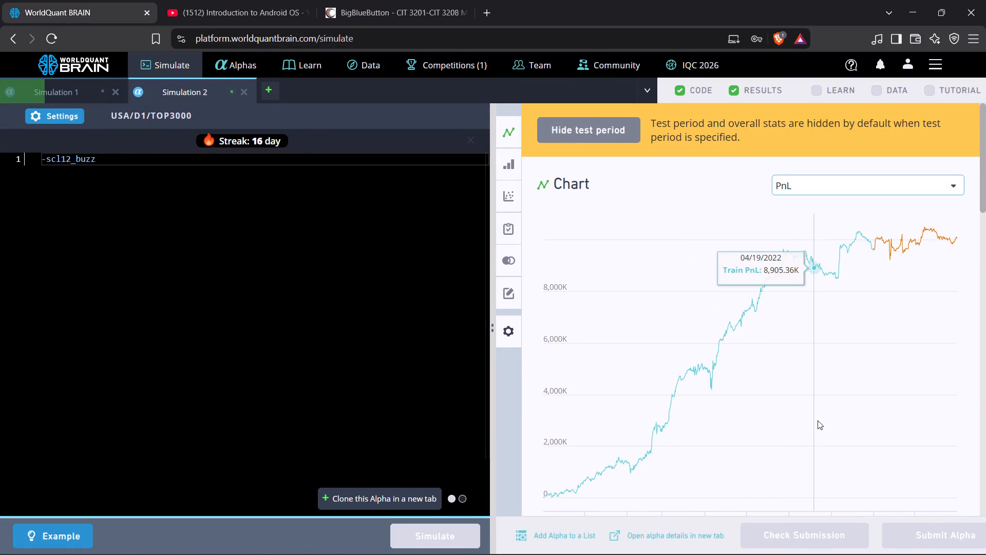
{"action": "scroll", "coordinate": [818, 420], "scroll_direction": "down", "scroll_amount": 11}
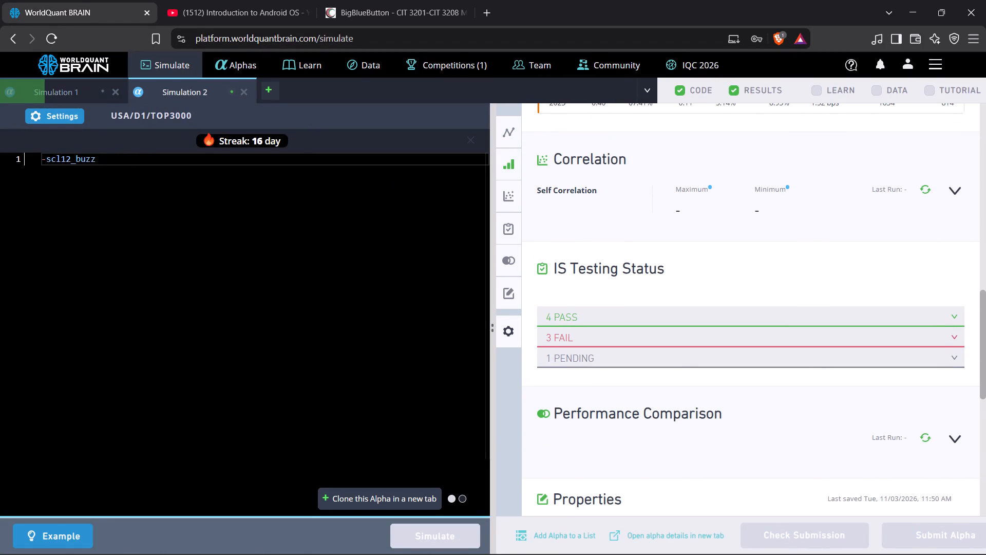
{"action": "left_click", "coordinate": [674, 336]}
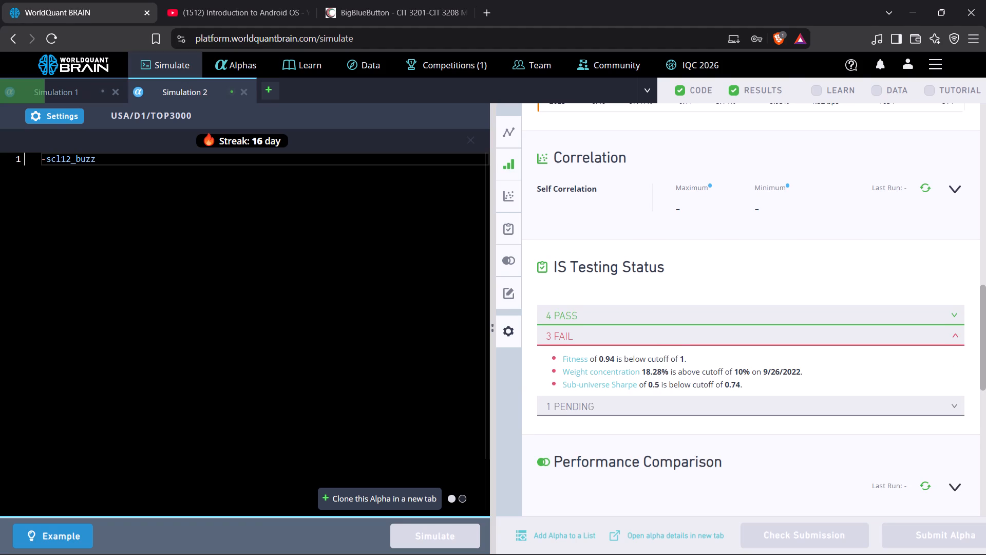
Set Simulation 2's decay to 8, apply the settings and simulate -scl12_buzz again.
{"action": "left_click", "coordinate": [57, 116]}
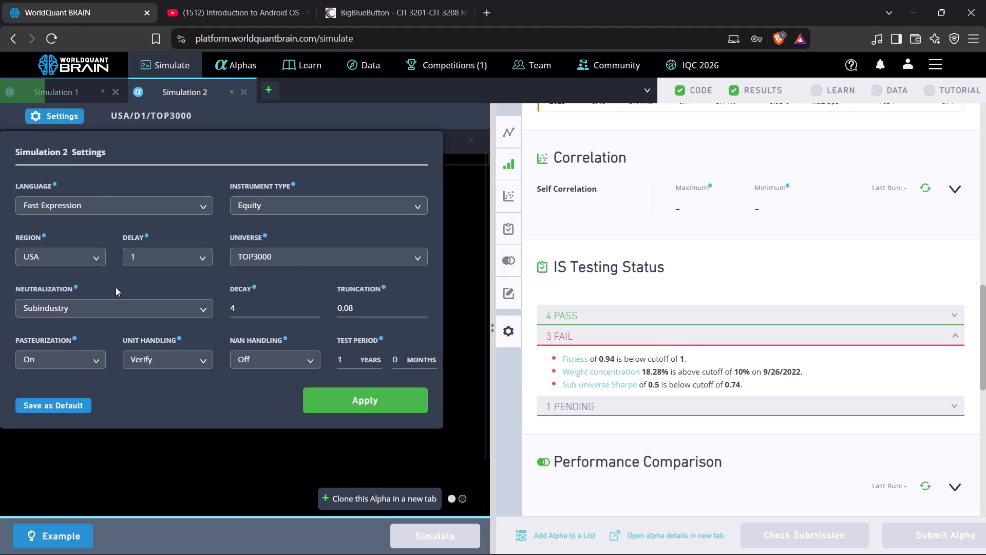
{"action": "triple_click", "coordinate": [315, 305]}
{"action": "left_click", "coordinate": [315, 305]}
{"action": "left_click", "coordinate": [338, 397]}
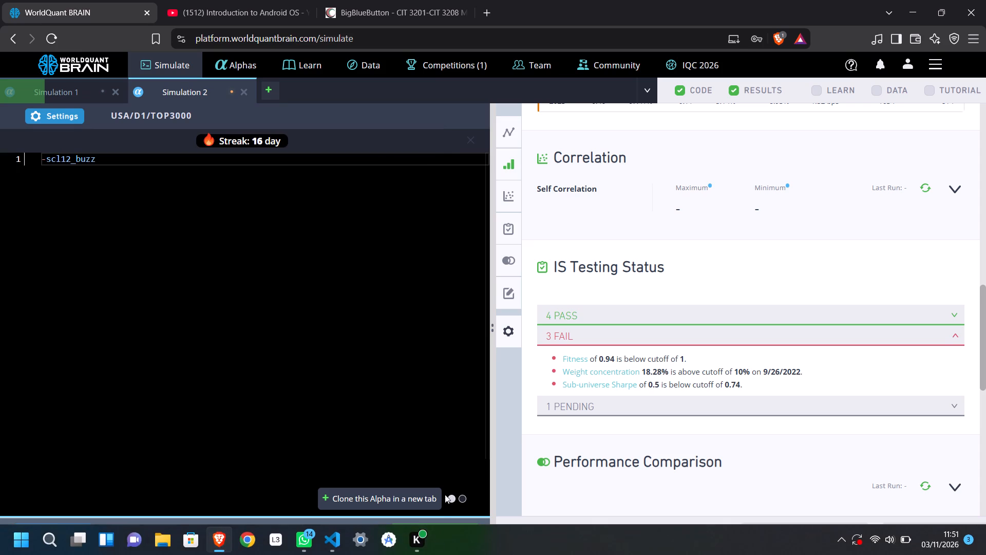
{"action": "left_click", "coordinate": [448, 546]}
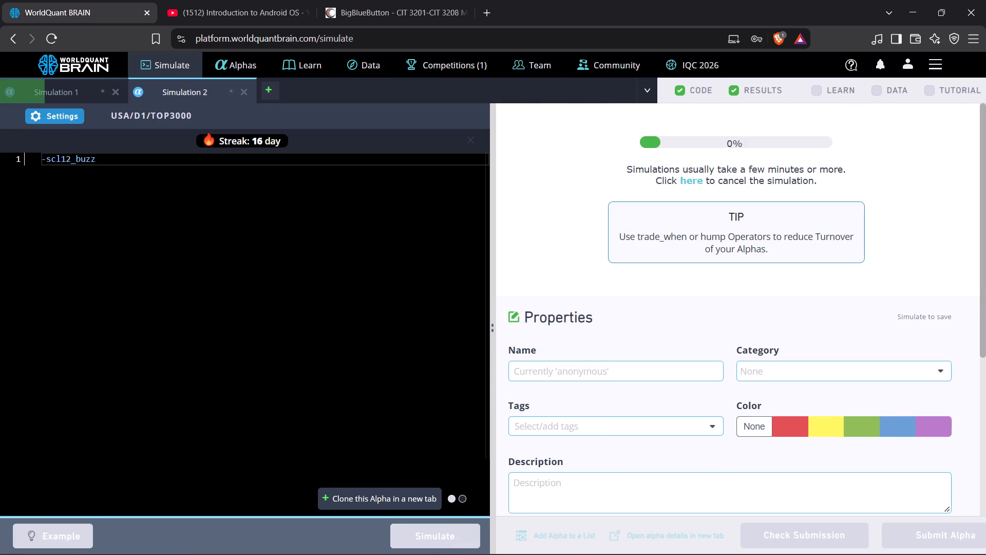
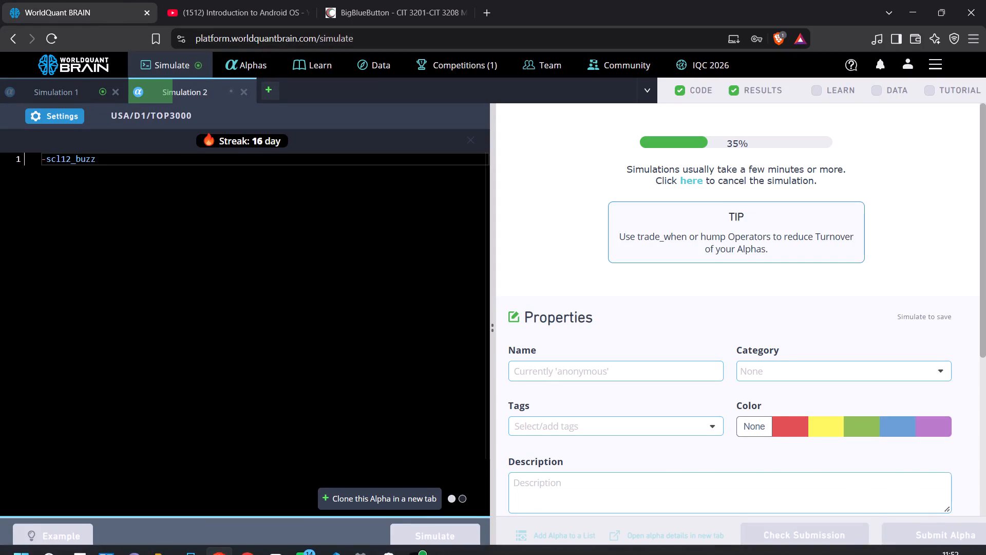
In Simulation 1, reveal the test period for rank(call_breakeven_10) and examine its IS Summary and IS Testing Status.
{"action": "left_click", "coordinate": [79, 96]}
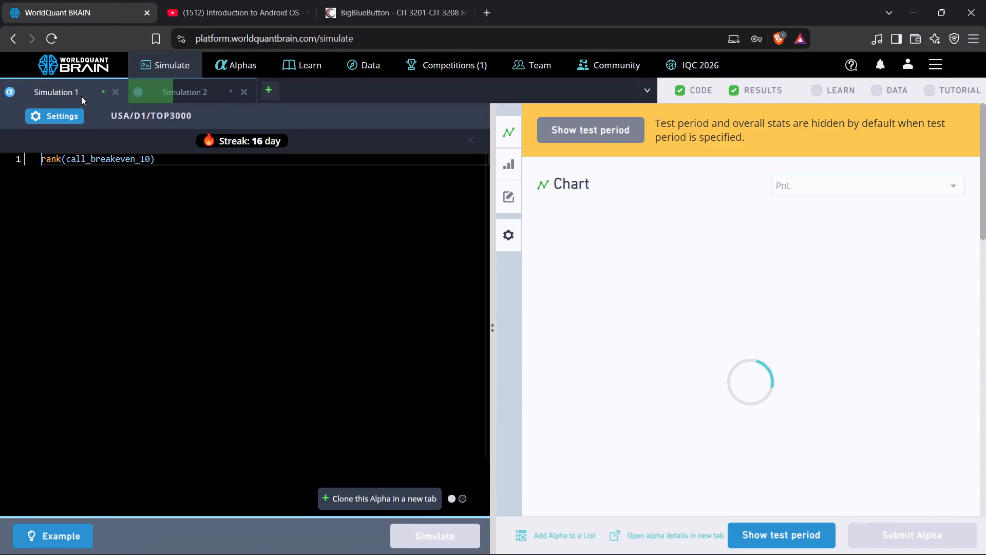
{"action": "left_click", "coordinate": [786, 535]}
{"action": "scroll", "coordinate": [808, 311], "scroll_direction": "down", "scroll_amount": 6}
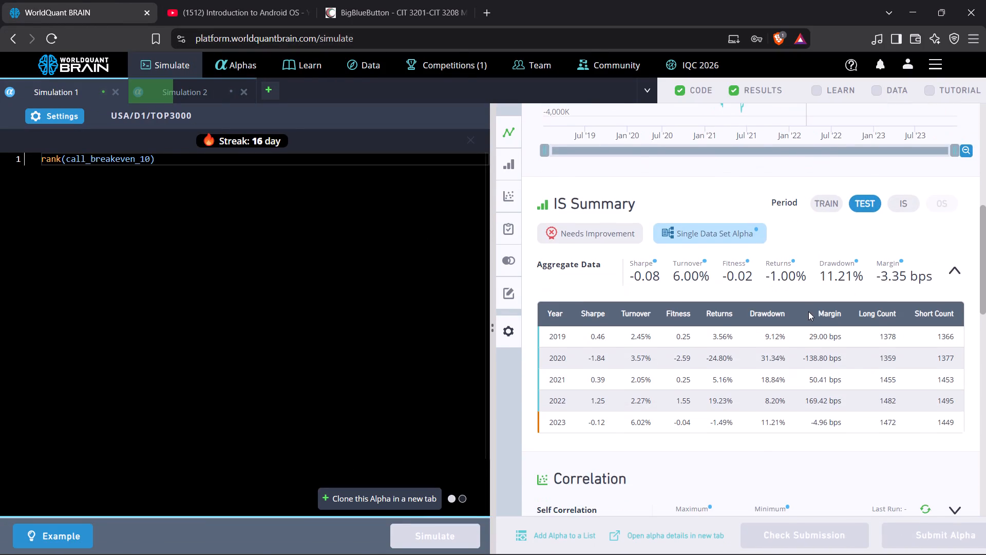
{"action": "scroll", "coordinate": [808, 311], "scroll_direction": "down", "scroll_amount": 3}
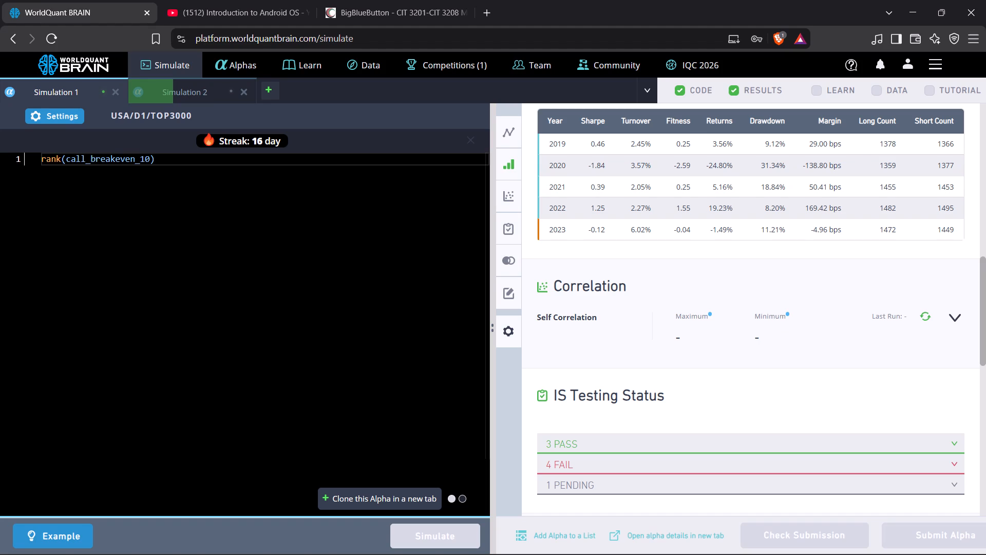
Set Simulation 1's decay to 8 and neutralization to Sector, apply the settings and simulate rank(call_breakeven_10) again.
{"action": "left_click", "coordinate": [68, 109]}
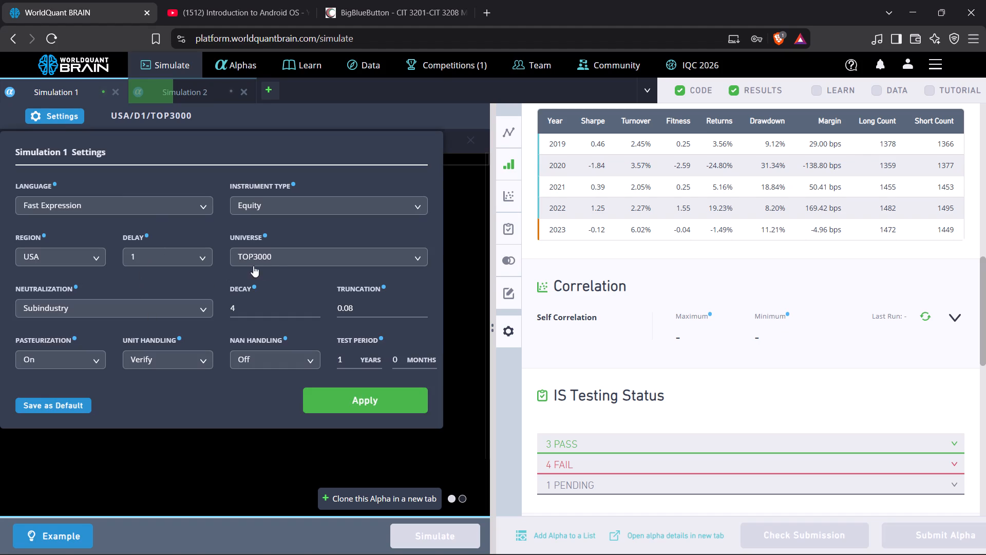
{"action": "left_click", "coordinate": [316, 305]}
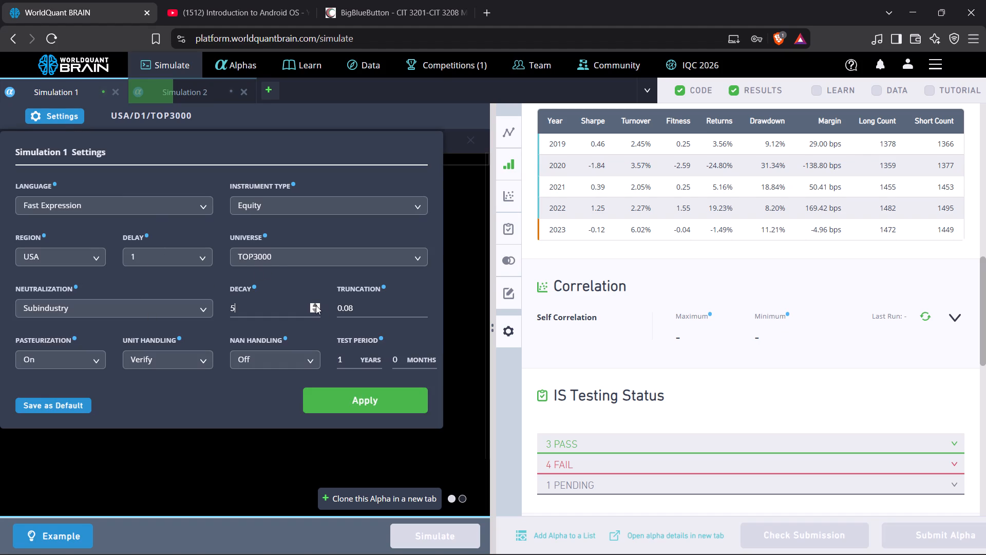
{"action": "triple_click", "coordinate": [317, 304]}
{"action": "left_click", "coordinate": [208, 314]}
{"action": "left_click_drag", "start_coordinate": [142, 362], "coordinate": [146, 363]}
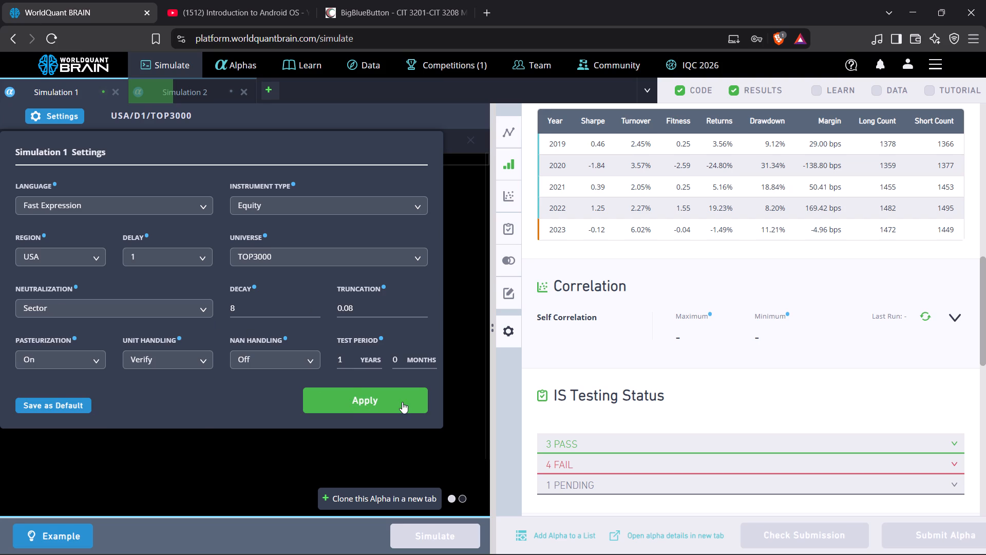
{"action": "left_click", "coordinate": [404, 399]}
{"action": "left_click", "coordinate": [439, 535]}
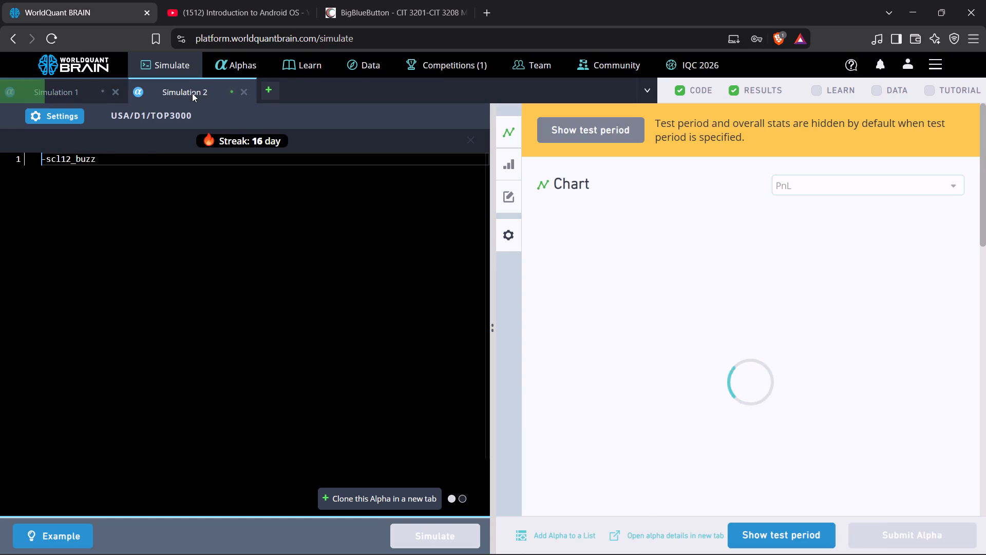
In Simulation 2, reveal the test period for the rerun -scl12_buzz alpha and examine its yearly results and failed IS checks.
{"action": "left_click", "coordinate": [791, 533]}
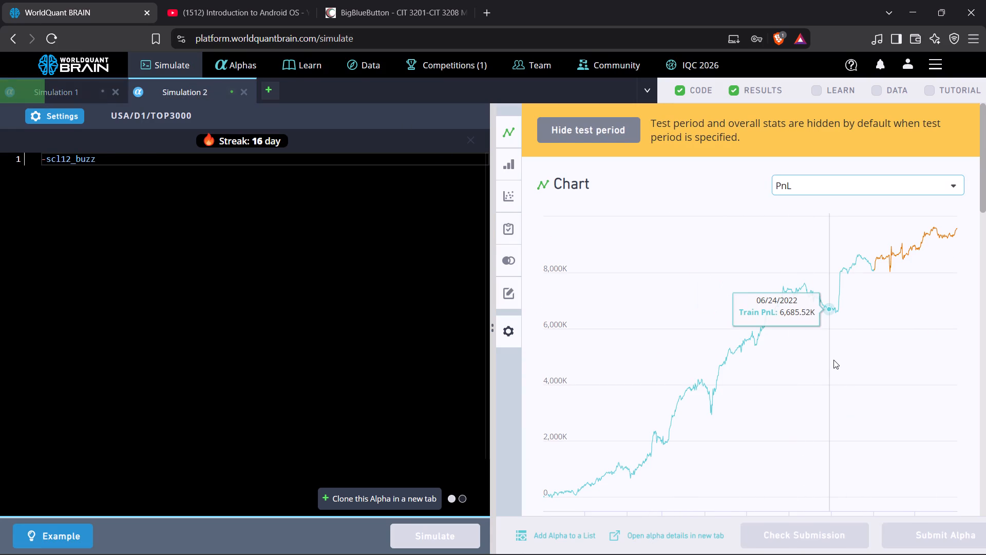
{"action": "scroll", "coordinate": [833, 360], "scroll_direction": "down", "scroll_amount": 9}
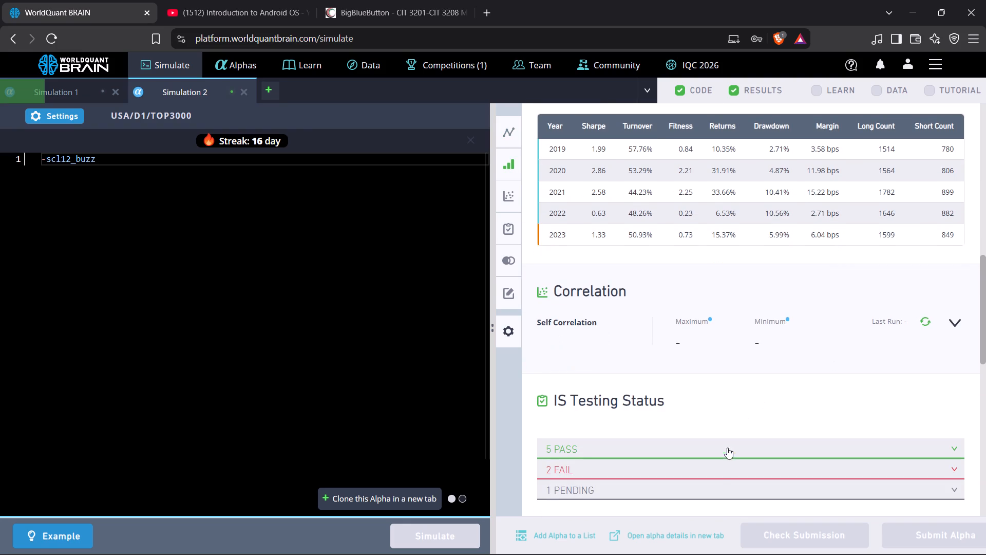
{"action": "left_click", "coordinate": [718, 470]}
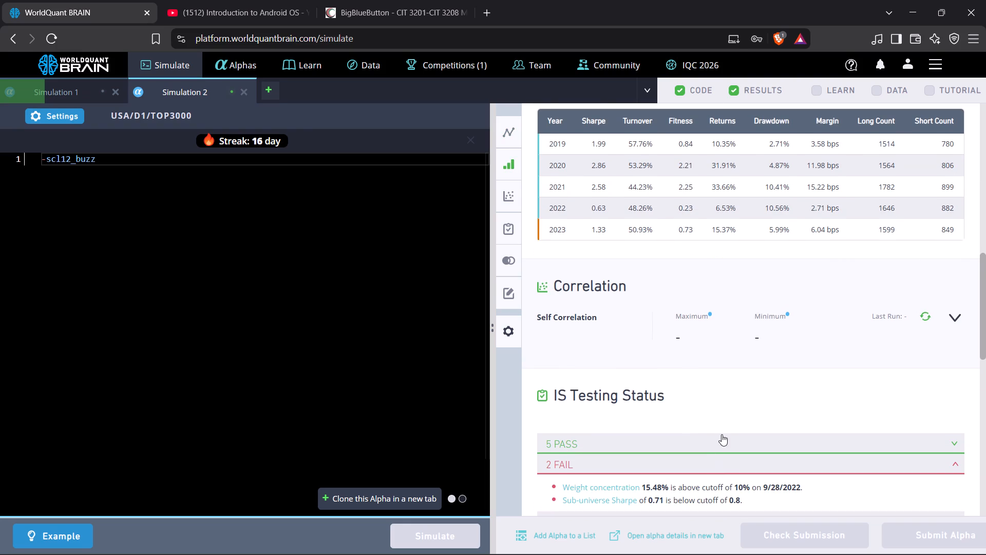
{"action": "scroll", "coordinate": [722, 434], "scroll_direction": "down", "scroll_amount": 3}
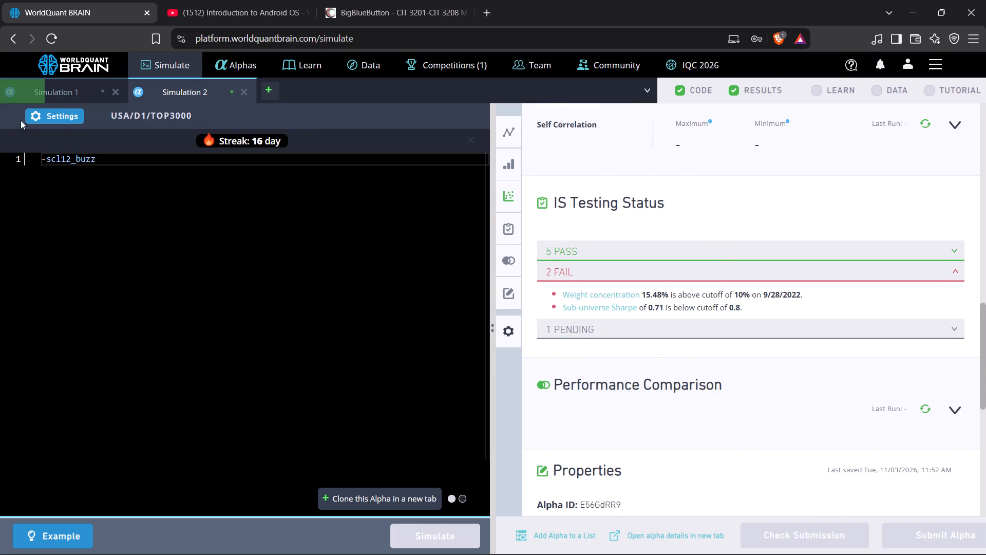
Set Simulation 2's decay to 16, apply the settings and simulate -scl12_buzz again.
{"action": "left_click", "coordinate": [40, 112]}
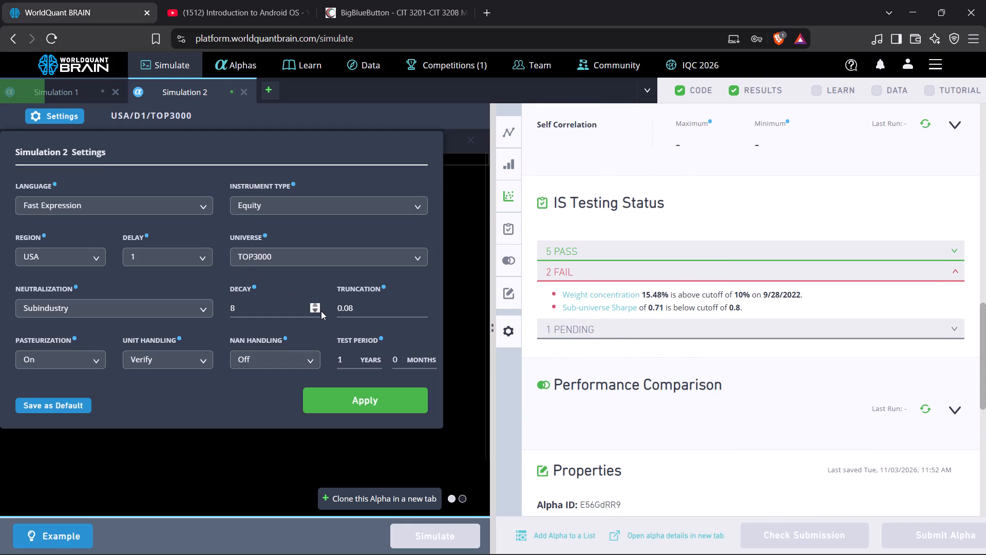
{"action": "left_click", "coordinate": [315, 305]}
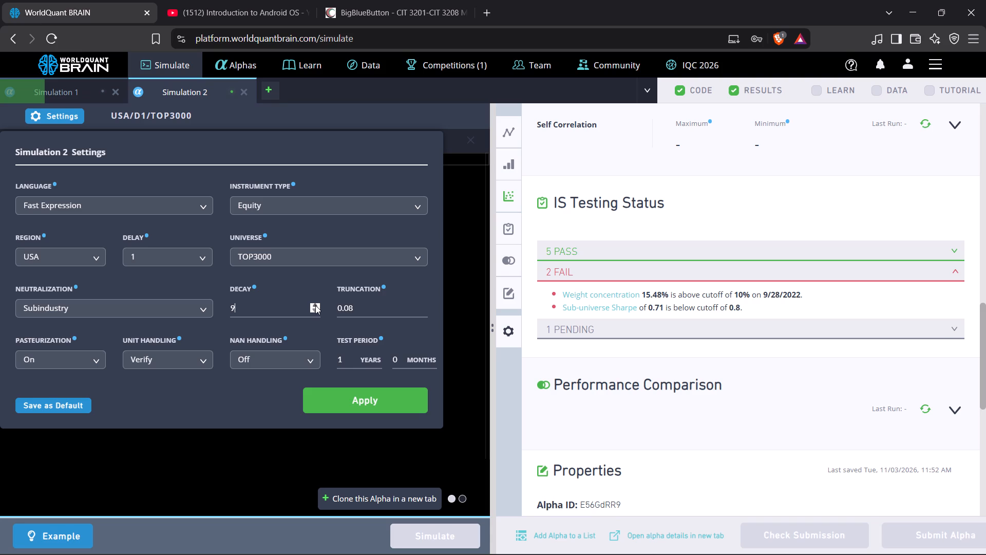
{"action": "left_click", "coordinate": [315, 305]}
{"action": "left_click", "coordinate": [357, 398]}
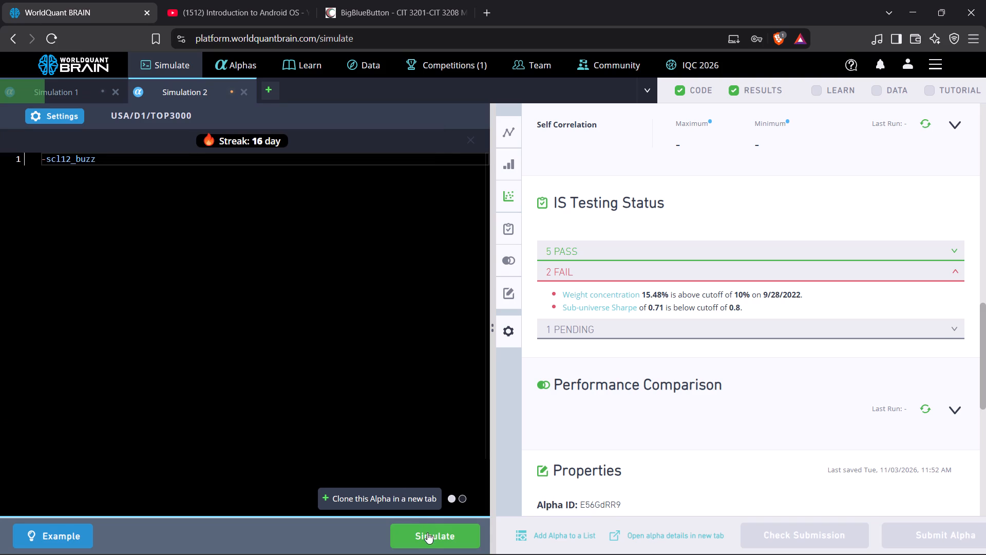
{"action": "left_click", "coordinate": [427, 532]}
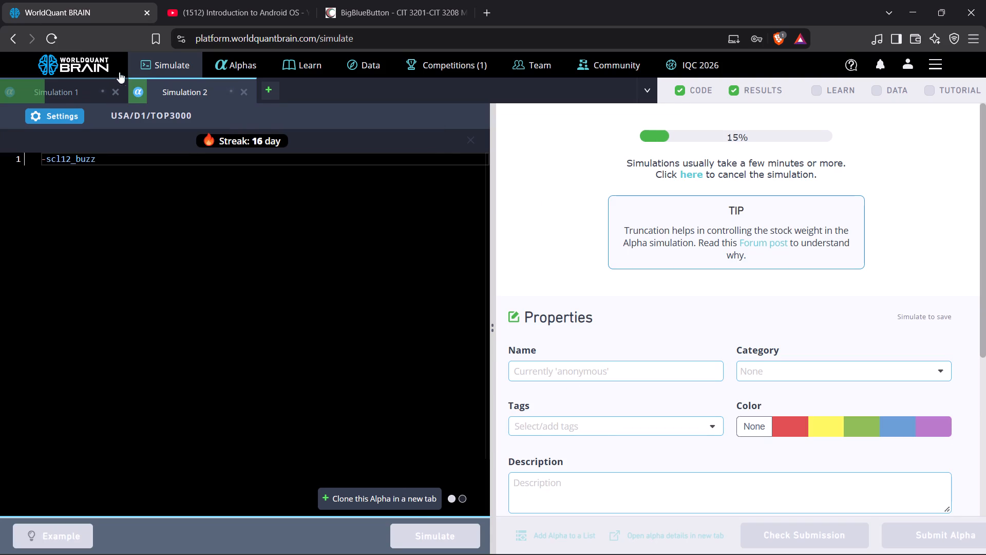
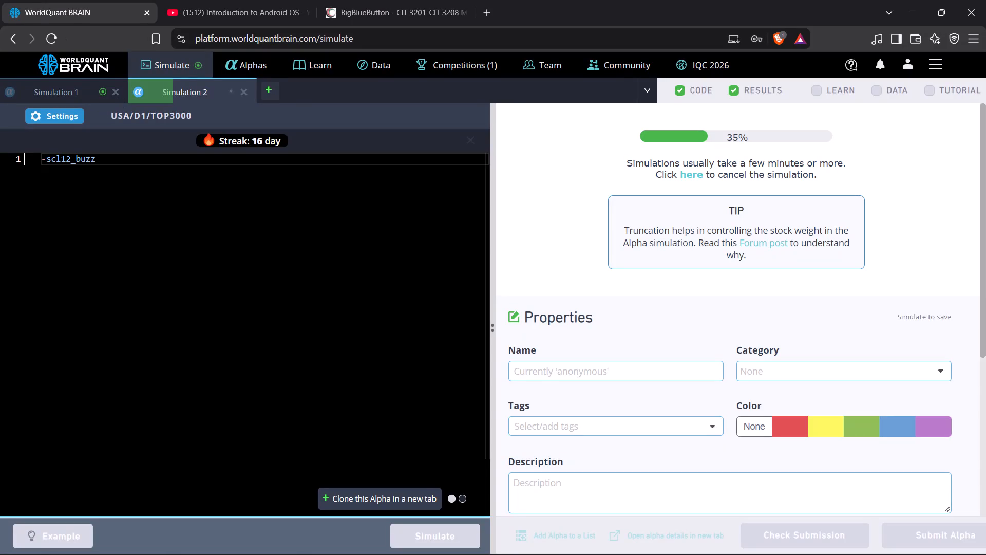
Adjust the decay in Simulation 1's settings and simulate rank(call_breakeven_10) again.
{"action": "left_click", "coordinate": [87, 88]}
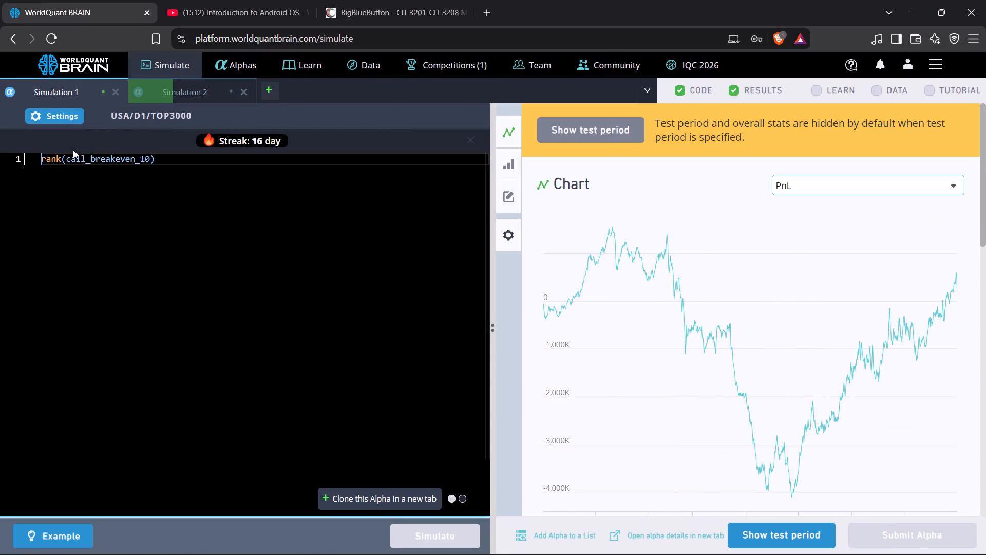
{"action": "left_click", "coordinate": [69, 118]}
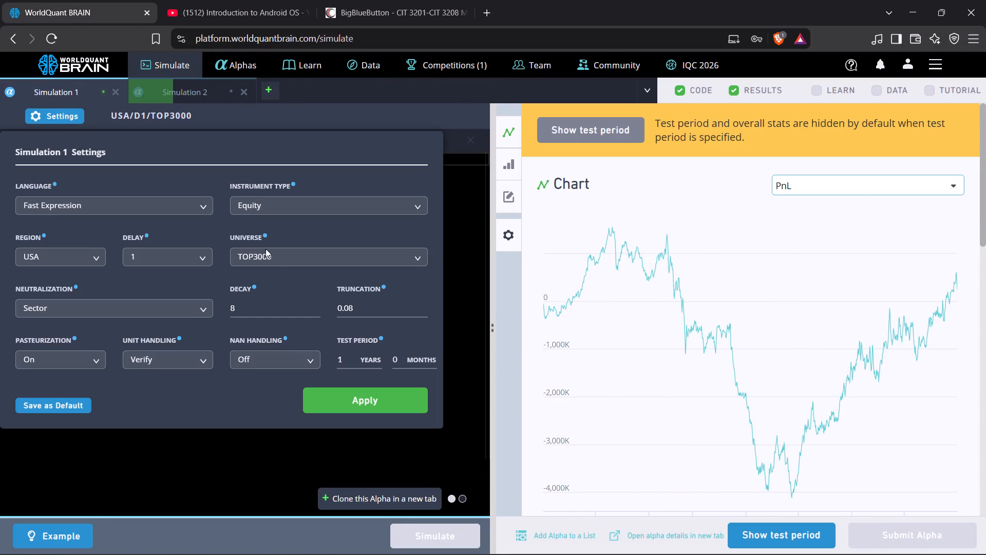
{"action": "left_click", "coordinate": [315, 309]}
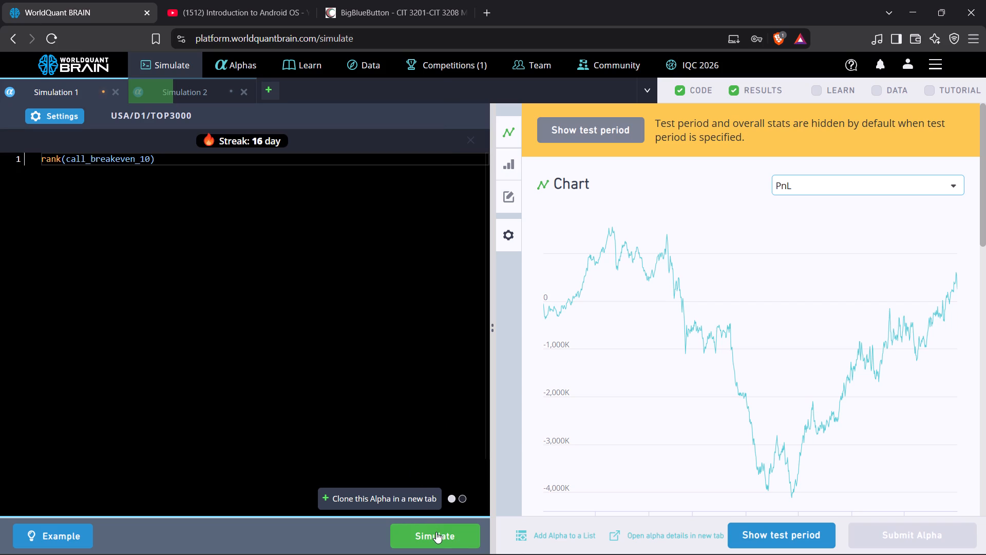
{"action": "left_click", "coordinate": [436, 532]}
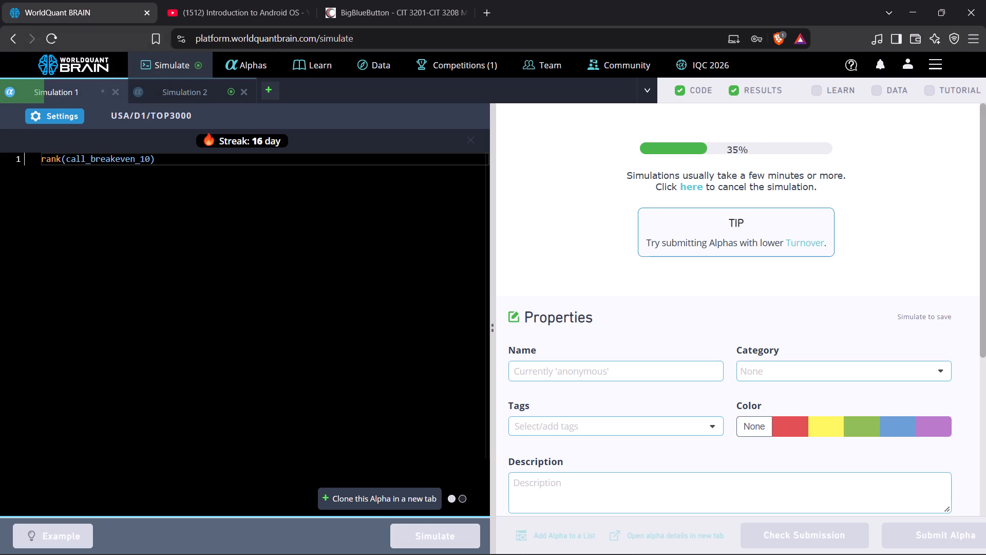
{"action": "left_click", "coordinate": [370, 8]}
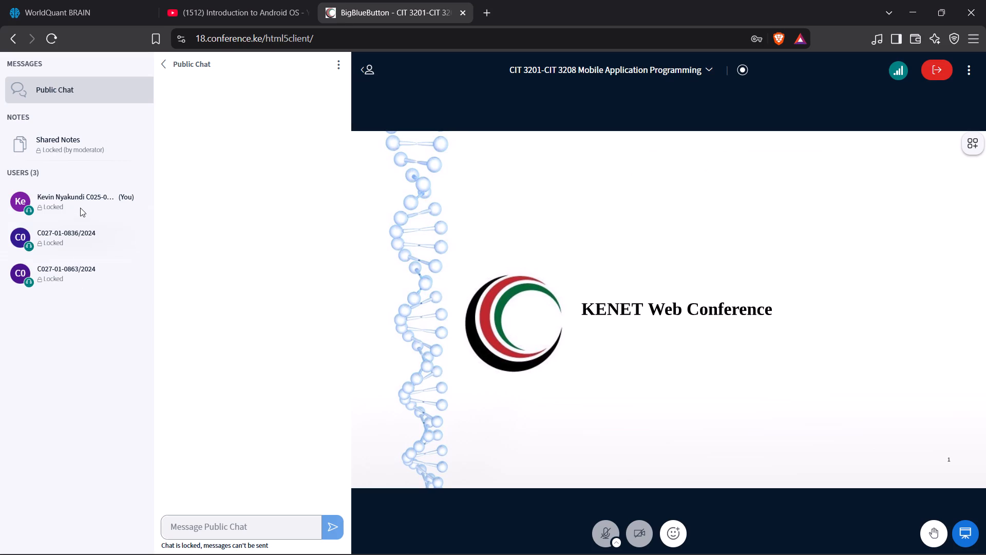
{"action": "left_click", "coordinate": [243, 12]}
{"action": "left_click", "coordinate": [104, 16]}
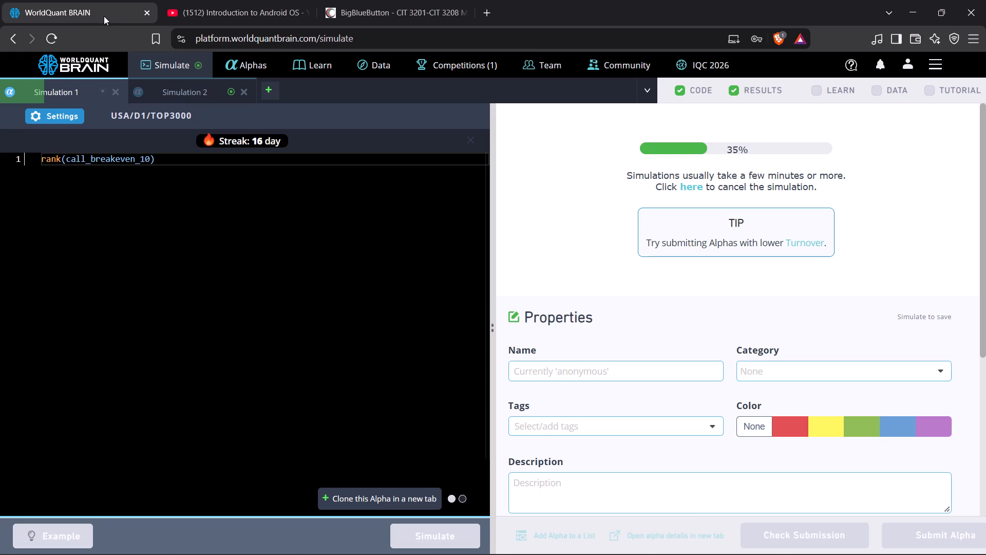
In Simulation 2, reveal the test period for -scl12_buzz and examine its IS Summary and IS Testing Status.
{"action": "left_click", "coordinate": [167, 94]}
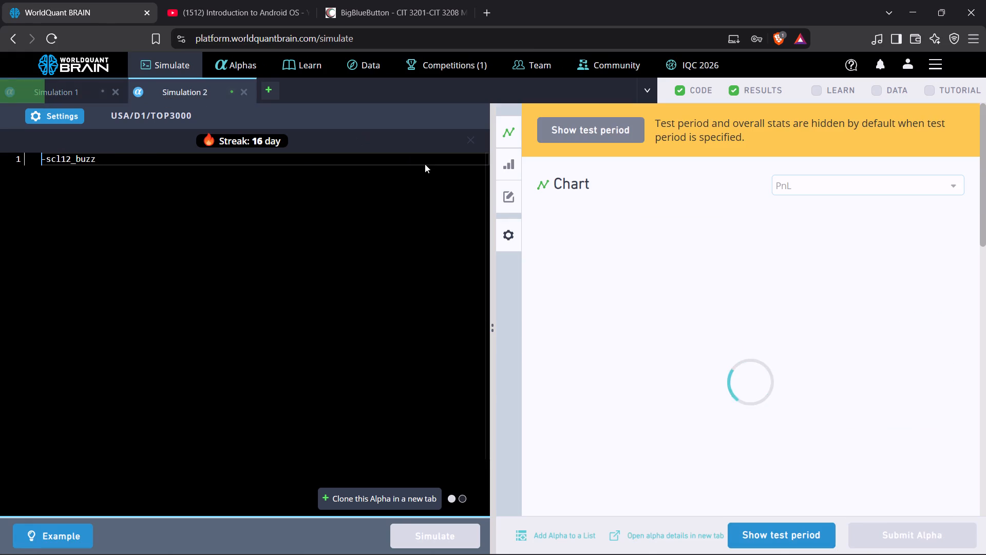
{"action": "left_click", "coordinate": [793, 536]}
{"action": "scroll", "coordinate": [785, 405], "scroll_direction": "down", "scroll_amount": 7}
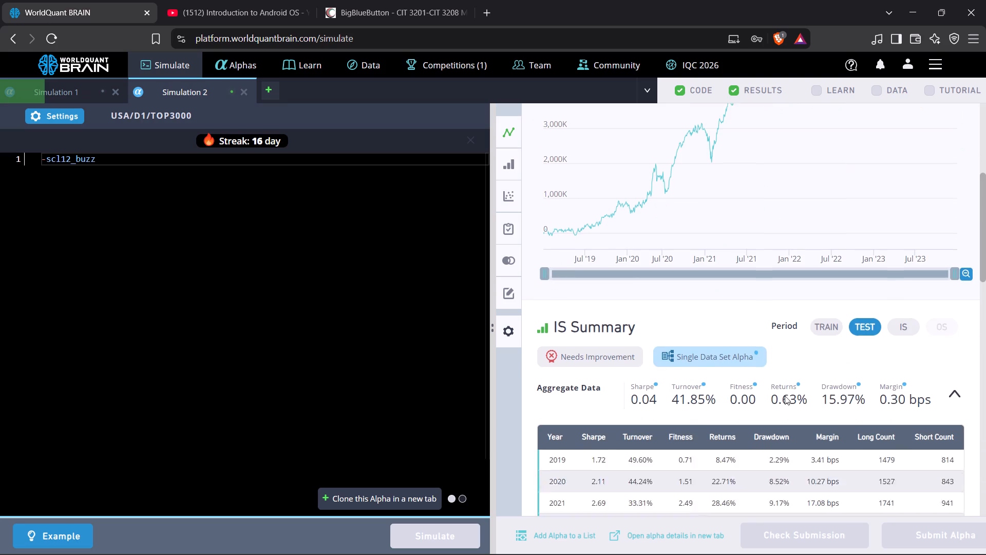
{"action": "scroll", "coordinate": [785, 396], "scroll_direction": "down", "scroll_amount": 5}
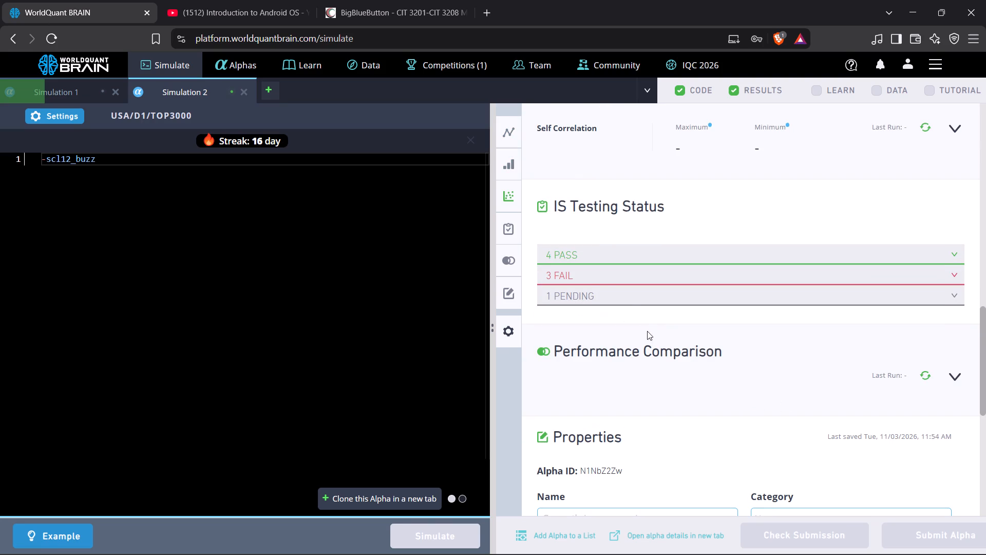
Set Simulation 2's decay to 0 and neutralization to Sector, apply the settings and simulate -scl12_buzz again.
{"action": "left_click", "coordinate": [41, 119]}
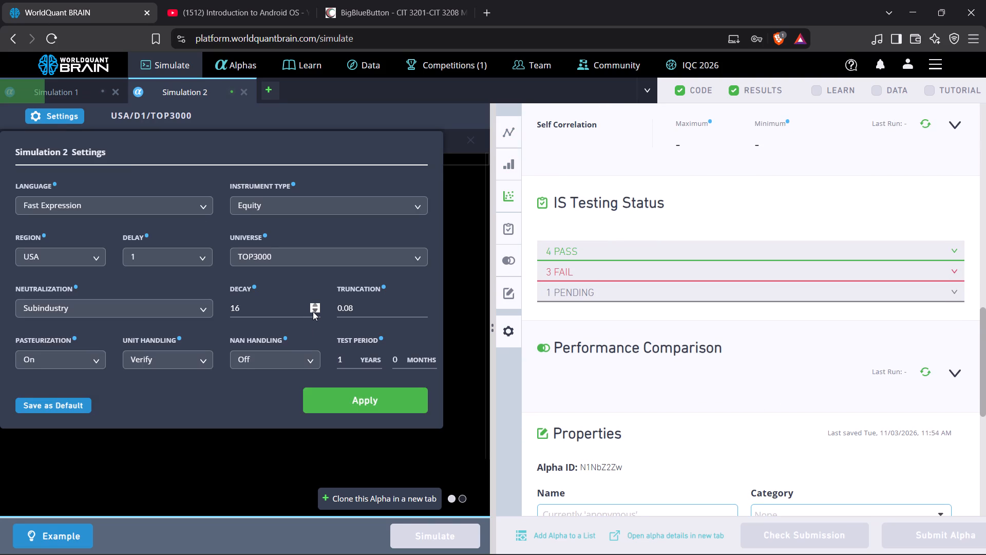
{"action": "left_click", "coordinate": [313, 311]}
{"action": "left_click", "coordinate": [313, 311]}
{"action": "left_click", "coordinate": [179, 308]}
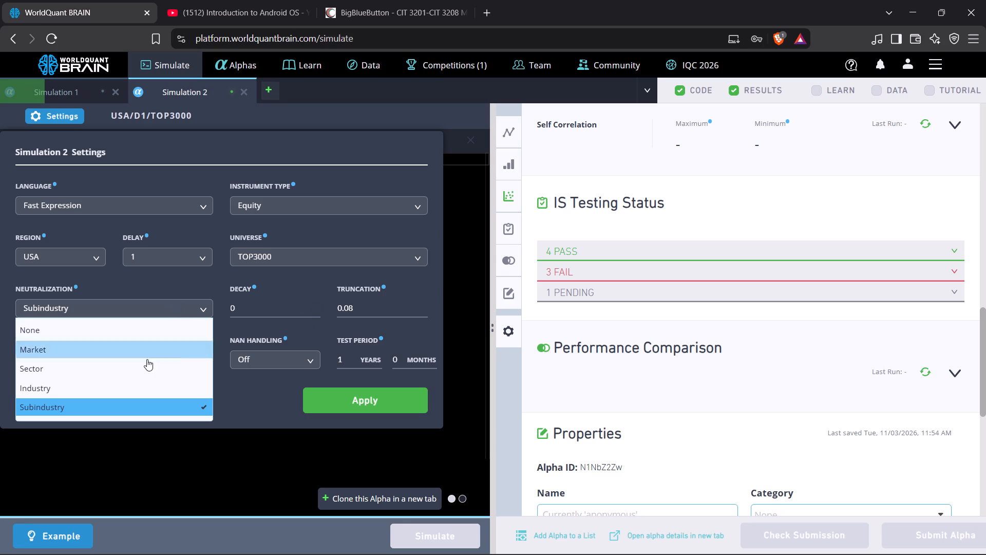
{"action": "left_click", "coordinate": [146, 363]}
{"action": "left_click", "coordinate": [333, 402]}
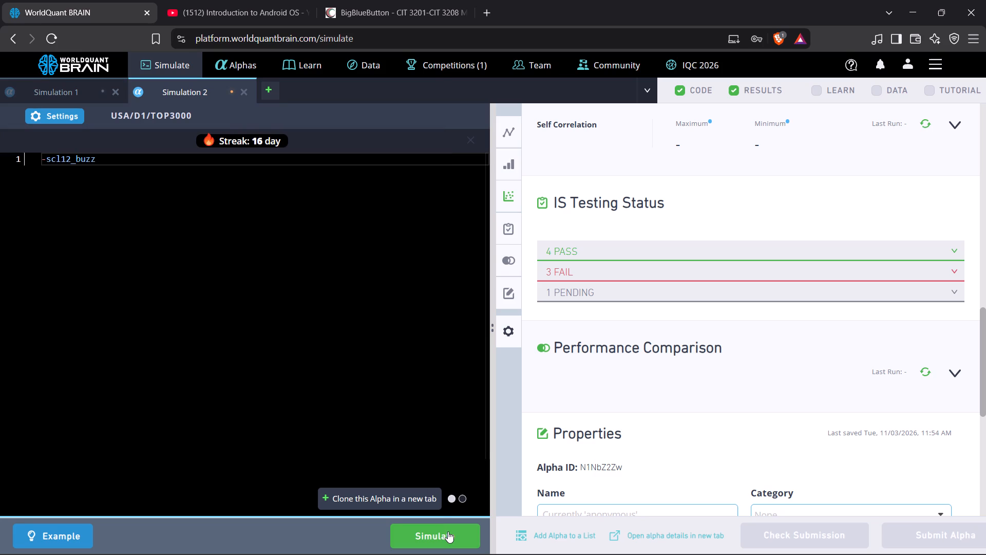
{"action": "left_click", "coordinate": [448, 531]}
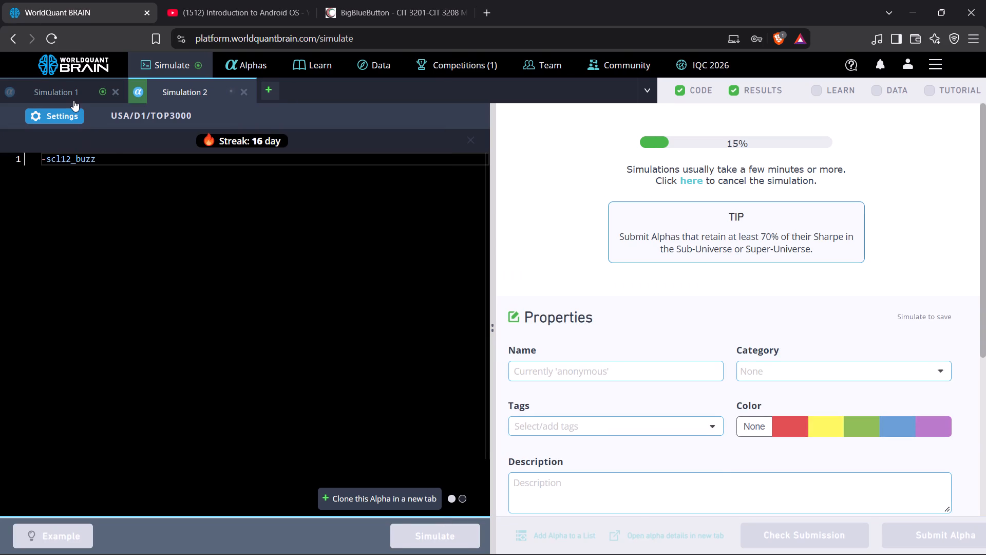
In Simulation 1, reveal the test period for rank(call_breakeven_10) and examine its PnL chart.
{"action": "left_click", "coordinate": [72, 96]}
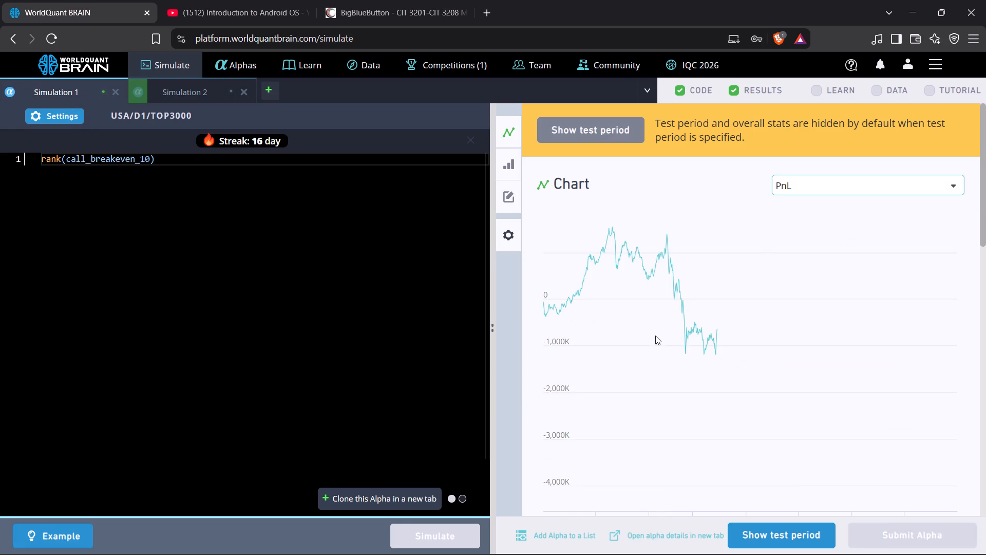
{"action": "left_click", "coordinate": [817, 536]}
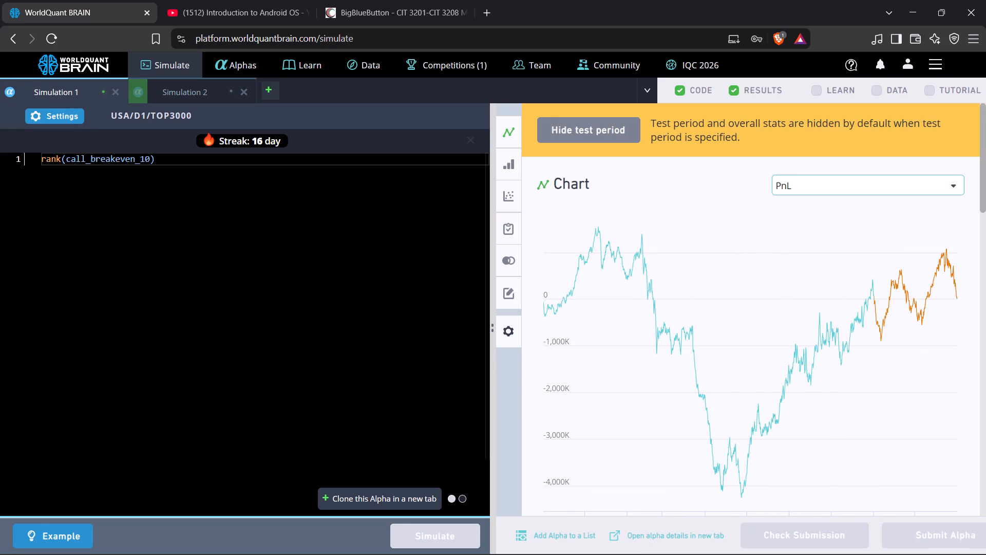
Change Simulation 1's expression to ts_rank((call_breakeven_10),4) and simulate it.
{"action": "left_click", "coordinate": [41, 157]}
{"action": "type", "text": "ts"}
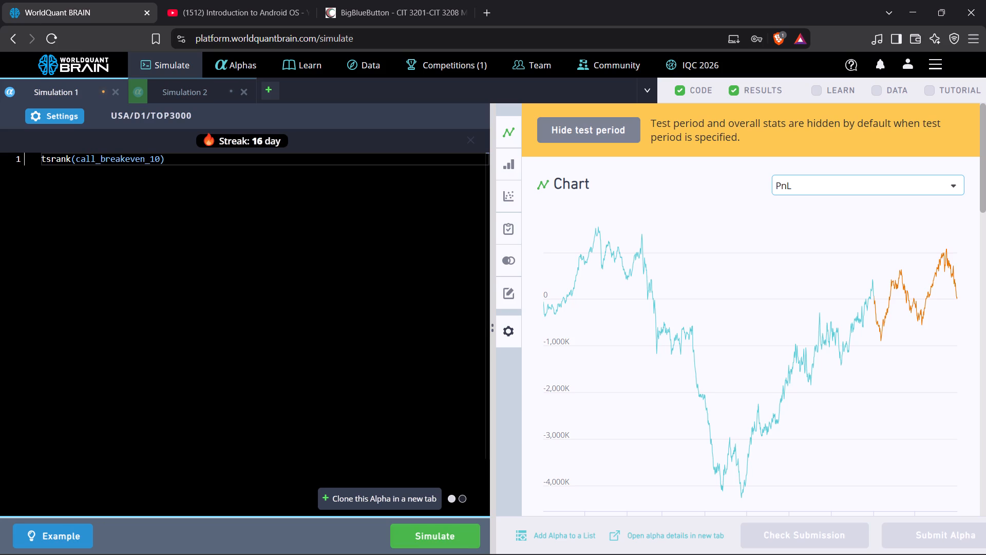
{"action": "key", "text": "shift+underscore"}
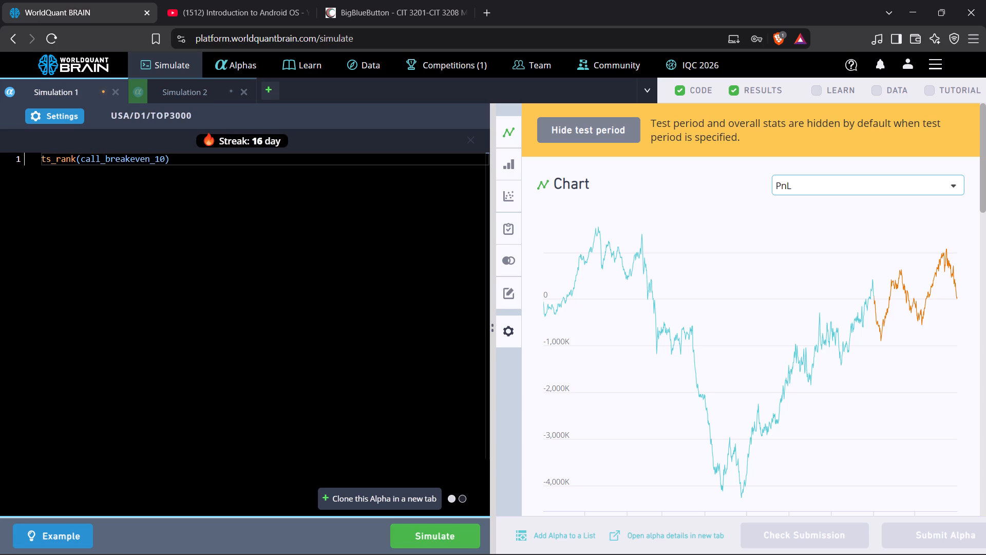
{"action": "key", "text": "Right"}
{"action": "key", "text": "Right"}
{"action": "key", "text": "Right"}
{"action": "key", "text": "Right"}
{"action": "key", "text": "Right"}
{"action": "key", "text": "Right"}
{"action": "key", "text": "Right"}
{"action": "key", "text": "Right"}
{"action": "key", "text": "Right"}
{"action": "key", "text": "Right"}
{"action": "key", "text": "Right"}
{"action": "key", "text": "Right"}
{"action": "key", "text": "Right"}
{"action": "key", "text": "Right"}
{"action": "key", "text": "Right"}
{"action": "key", "text": "Right"}
{"action": "key", "text": "Right"}
{"action": "key", "text": "Right"}
{"action": "key", "text": "Right"}
{"action": "key", "text": "Right"}
{"action": "key", "text": "comma"}
{"action": "key", "text": "4"}
{"action": "key", "text": "shift+parenright"}
{"action": "key", "text": "Left"}
{"action": "key", "text": "Left"}
{"action": "key", "text": "Left"}
{"action": "key", "text": "Left"}
{"action": "key", "text": "Left"}
{"action": "key", "text": "Left"}
{"action": "key", "text": "Left"}
{"action": "key", "text": "Left"}
{"action": "key", "text": "Left"}
{"action": "key", "text": "Left"}
{"action": "key", "text": "Left"}
{"action": "key", "text": "Left"}
{"action": "key", "text": "Left"}
{"action": "key", "text": "Left"}
{"action": "key", "text": "Left"}
{"action": "key", "text": "Left"}
{"action": "key", "text": "Left"}
{"action": "key", "text": "Left"}
{"action": "key", "text": "Left"}
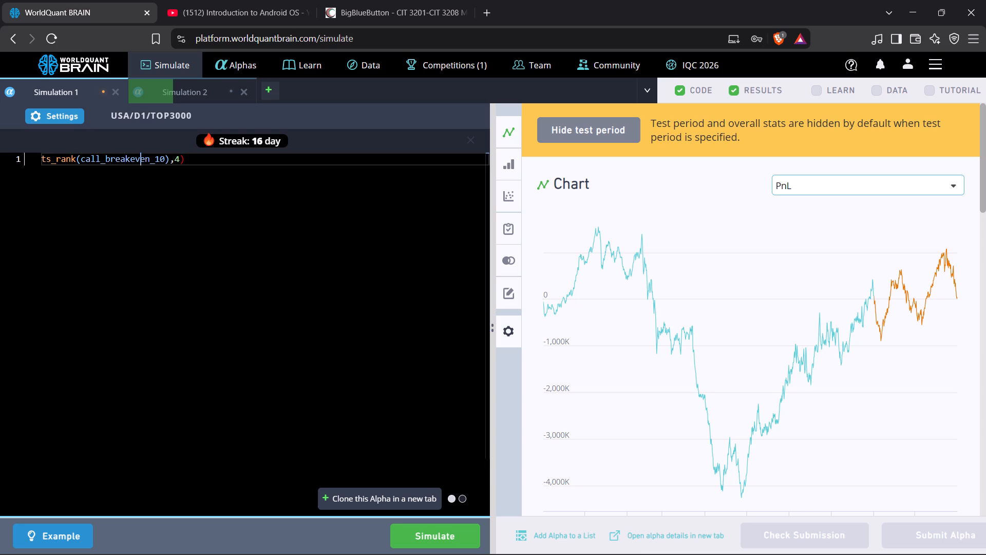
{"action": "key", "text": "Left"}
{"action": "key", "text": "Left"}
{"action": "key", "text": "Left"}
{"action": "key", "text": "shift+parenleft"}
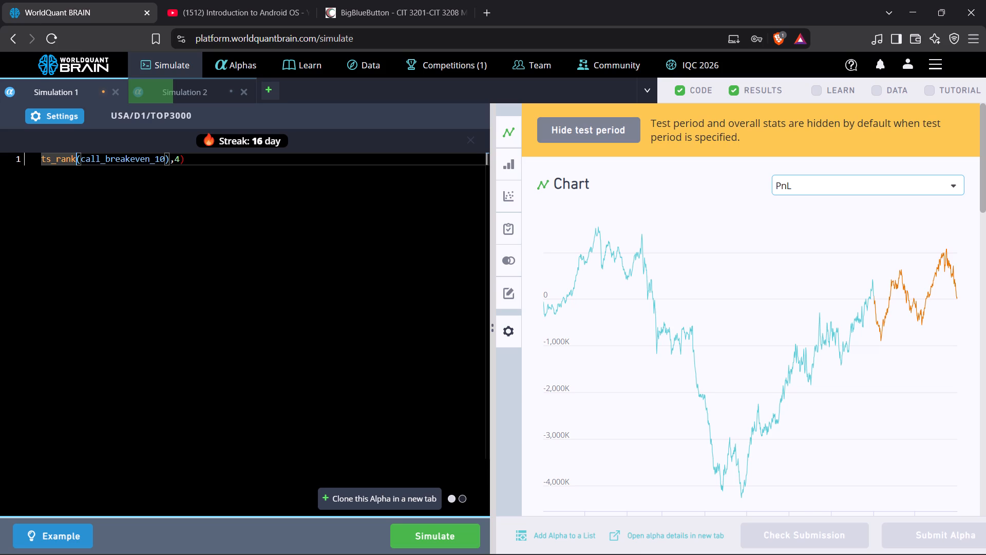
{"action": "left_click", "coordinate": [455, 542]}
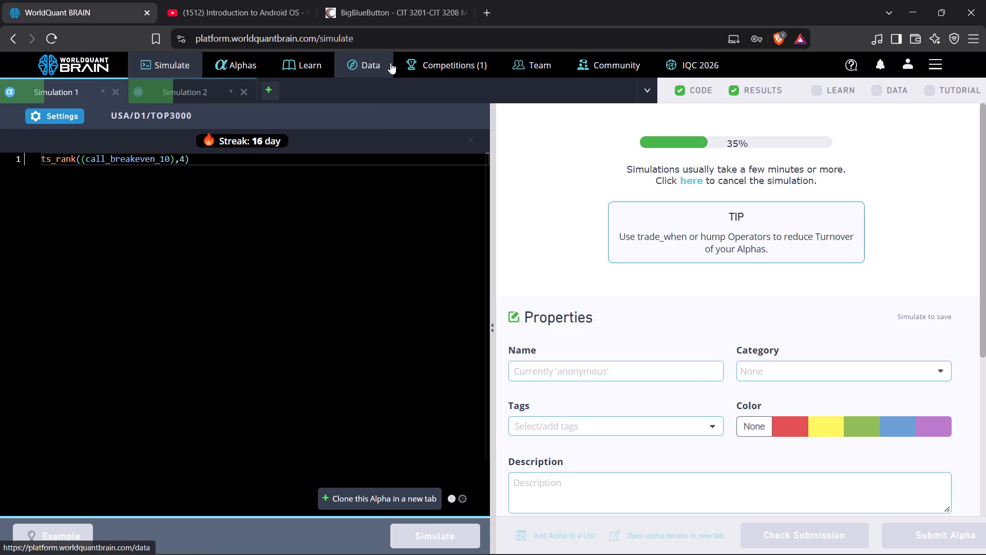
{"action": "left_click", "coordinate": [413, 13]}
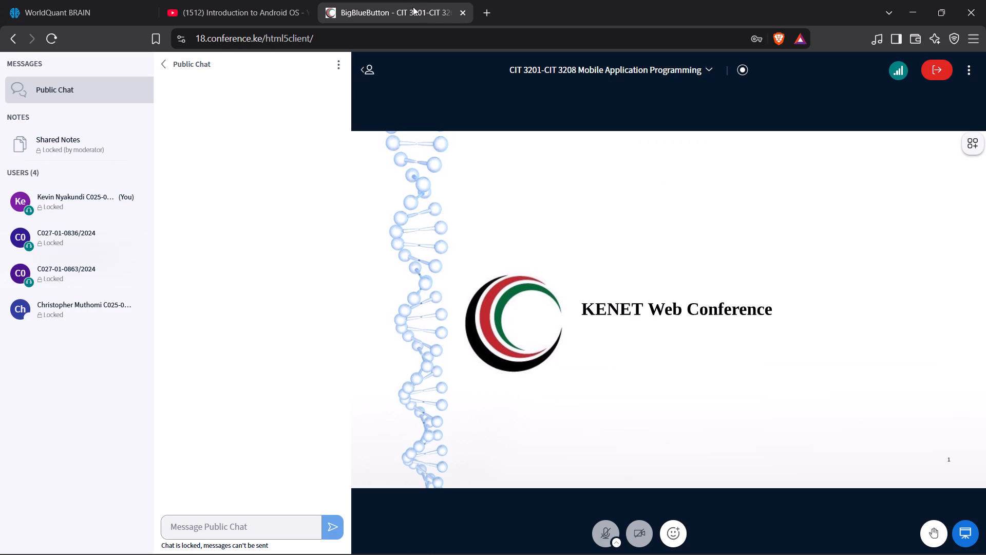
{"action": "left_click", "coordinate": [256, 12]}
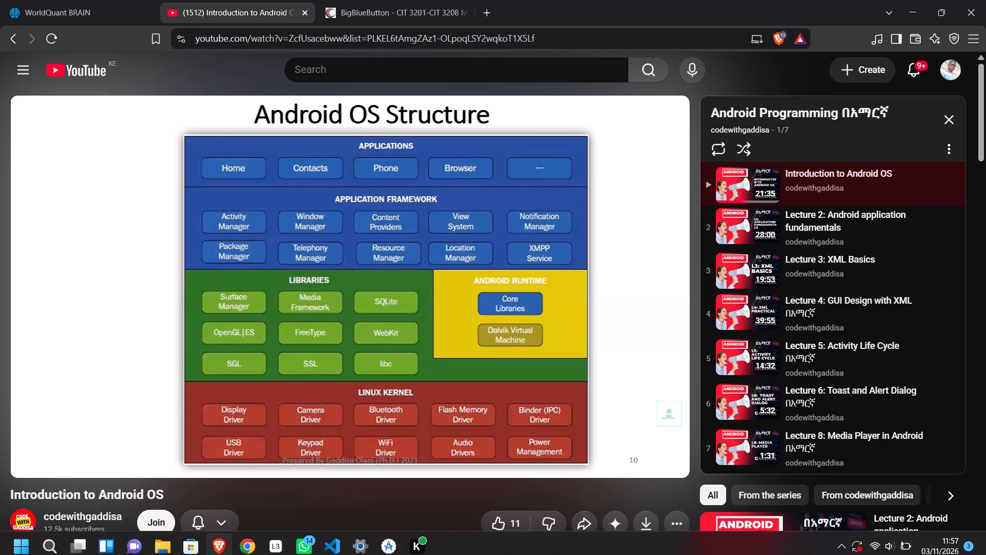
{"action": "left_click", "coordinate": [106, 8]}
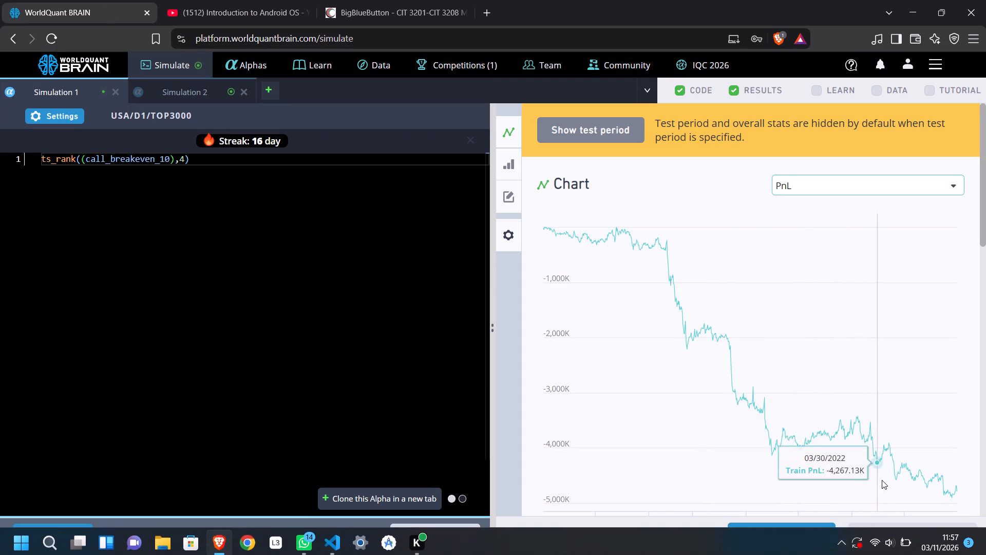
Reveal the test period for ts_rank((call_breakeven_10),4) and examine its PnL chart and failed IS checks.
{"action": "left_click", "coordinate": [810, 532]}
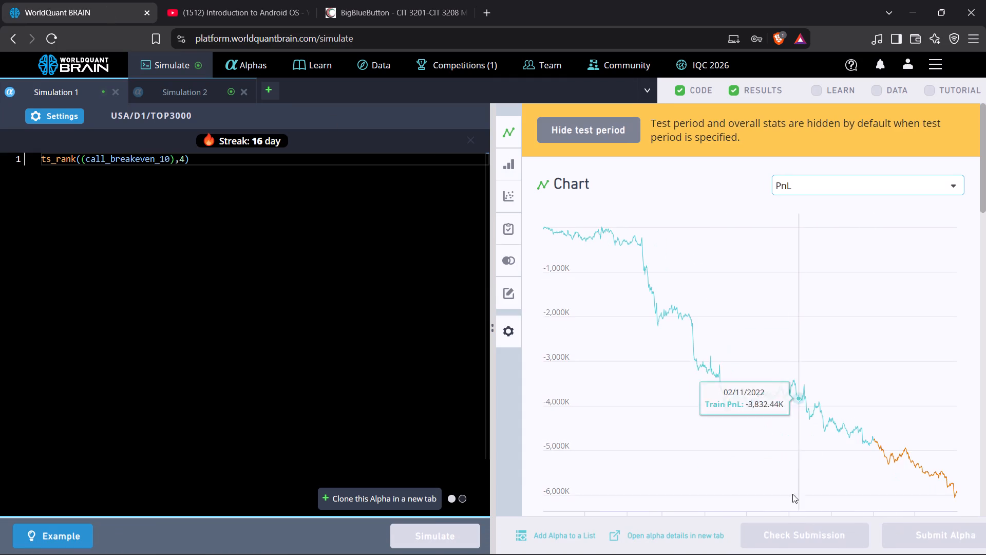
{"action": "scroll", "coordinate": [809, 359], "scroll_direction": "down", "scroll_amount": 12}
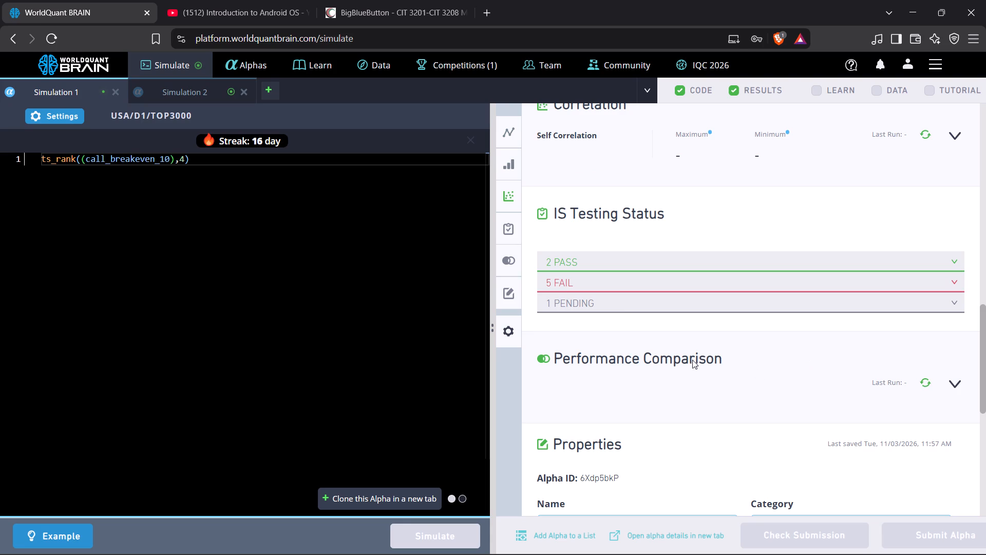
{"action": "left_click", "coordinate": [617, 275]}
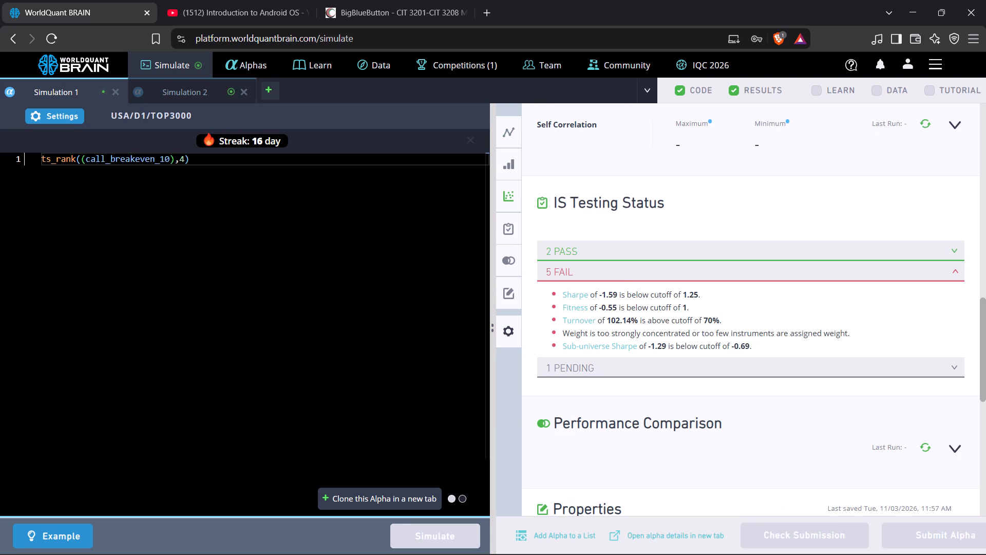
Negate Simulation 1's expression so that it reads -ts_rank((call_breakeven_10),4).
{"action": "left_click_drag", "start_coordinate": [64, 87], "coordinate": [64, 92]}
{"action": "left_click", "coordinate": [41, 157]}
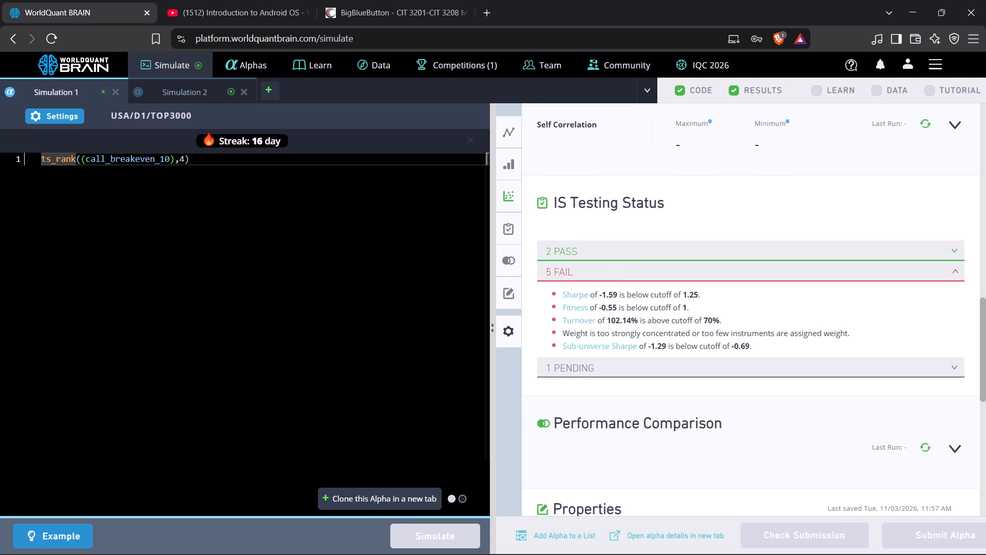
{"action": "key", "text": "minus"}
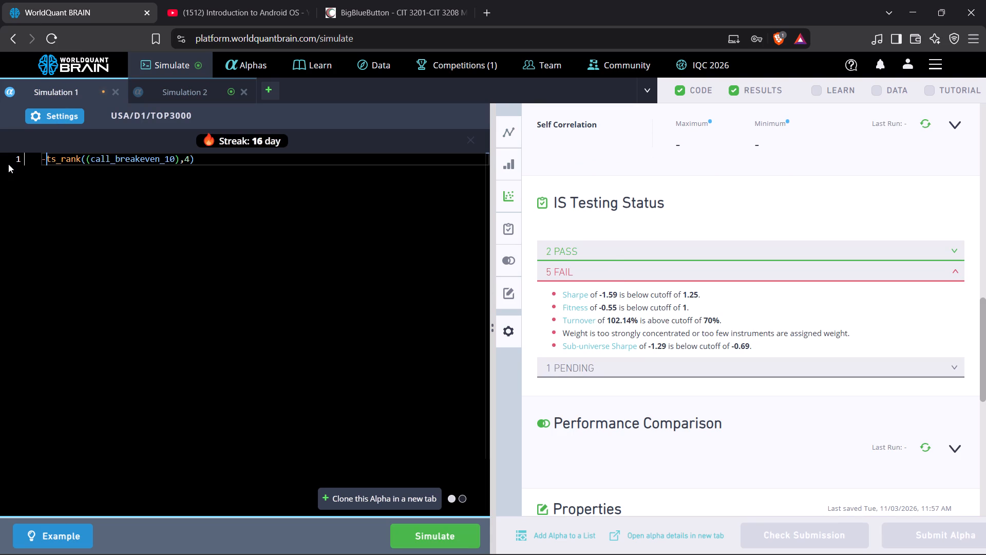
Simulate the expression -ts_rank((call_breakeven_10),4) in Simulation 1.
{"action": "left_click", "coordinate": [440, 539]}
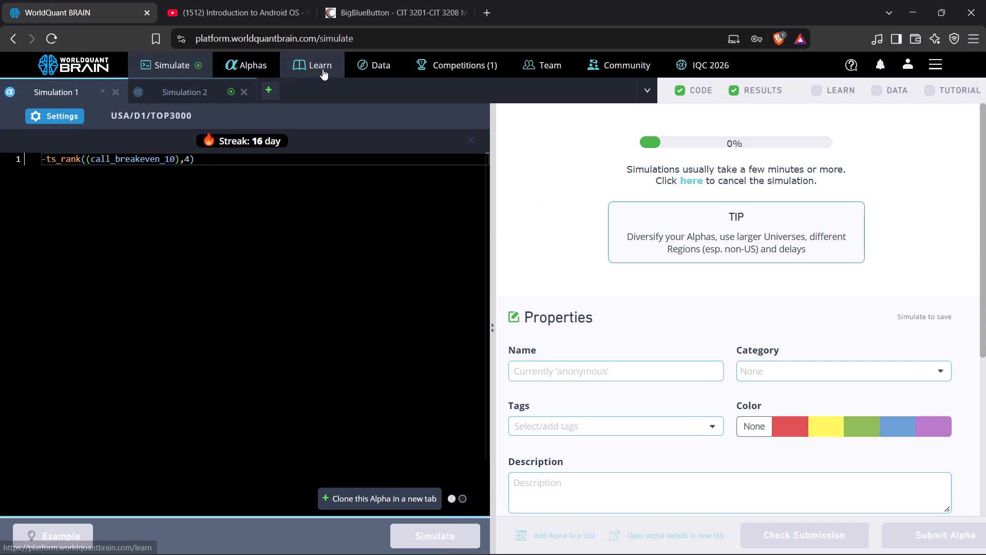
In Simulation 2, reveal the test period for -scl12_buzz and examine its yearly summary and failed IS checks.
{"action": "left_click", "coordinate": [217, 89]}
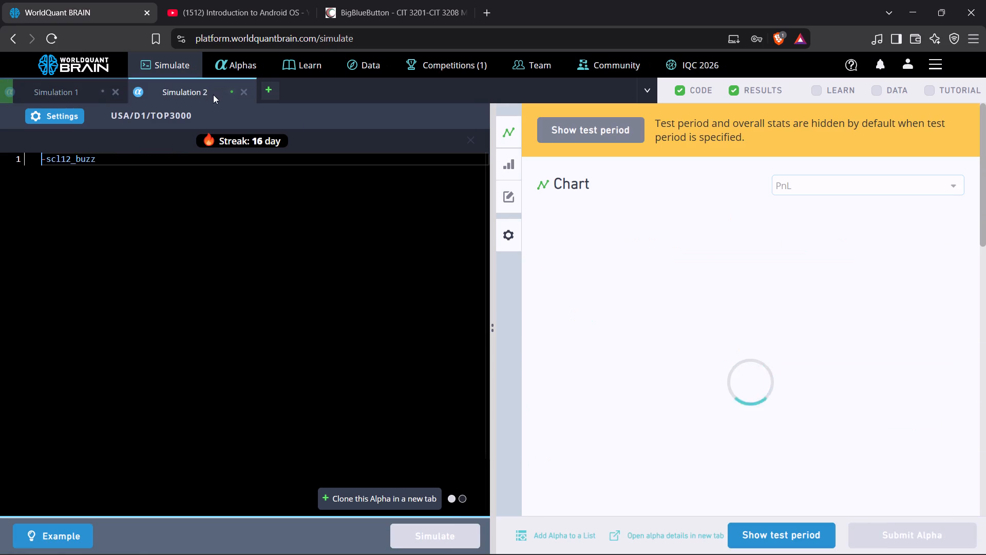
{"action": "left_click", "coordinate": [788, 535]}
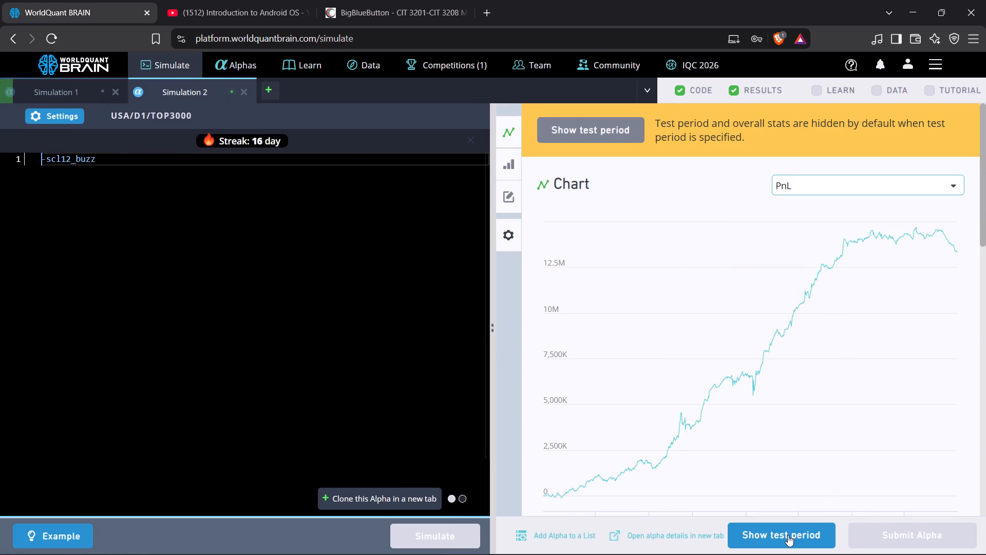
{"action": "scroll", "coordinate": [811, 384], "scroll_direction": "down", "scroll_amount": 9}
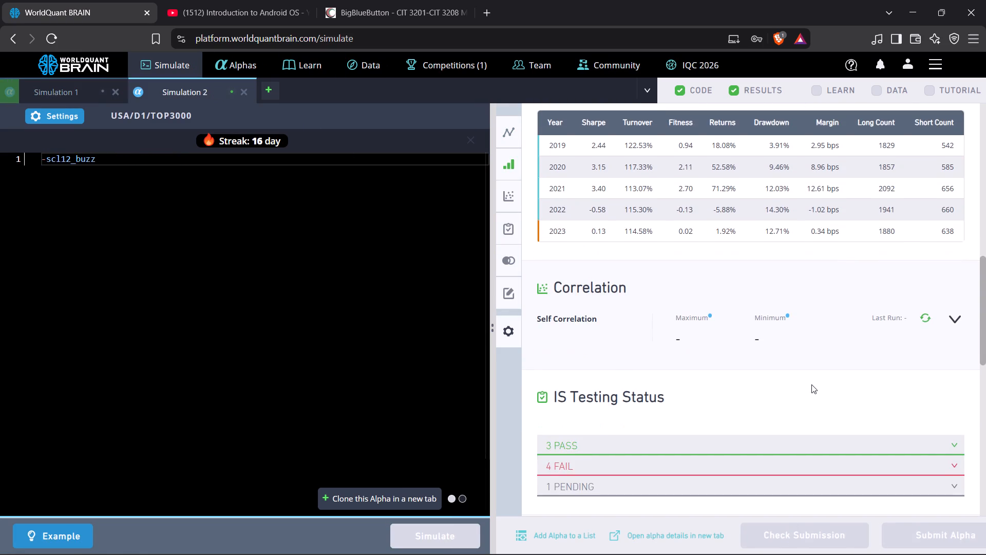
{"action": "scroll", "coordinate": [812, 384], "scroll_direction": "down", "scroll_amount": 2}
{"action": "left_click", "coordinate": [711, 341]}
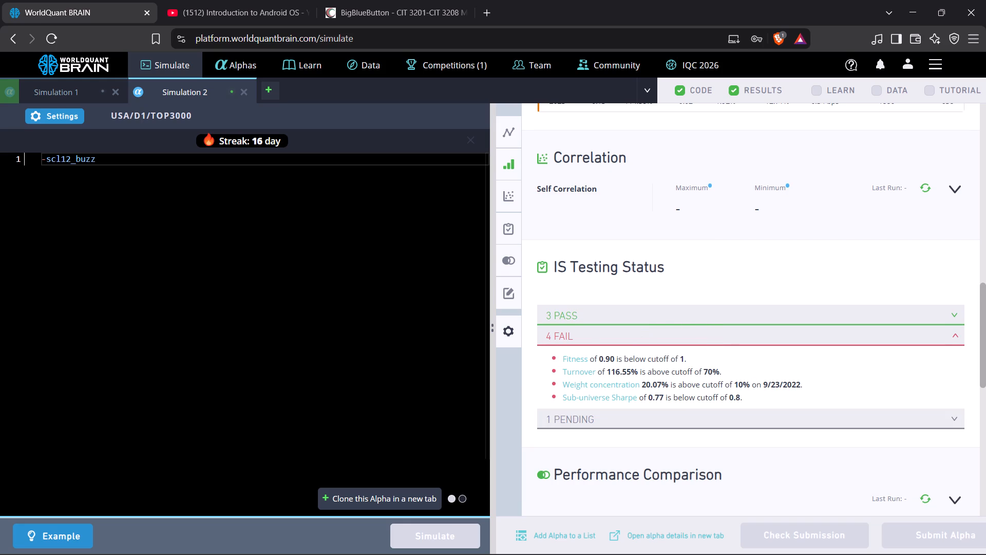
Change Simulation 2's expression to ts_mean(scl12_buzz), without the minus sign, and try to simulate it.
{"action": "left_click", "coordinate": [47, 159]}
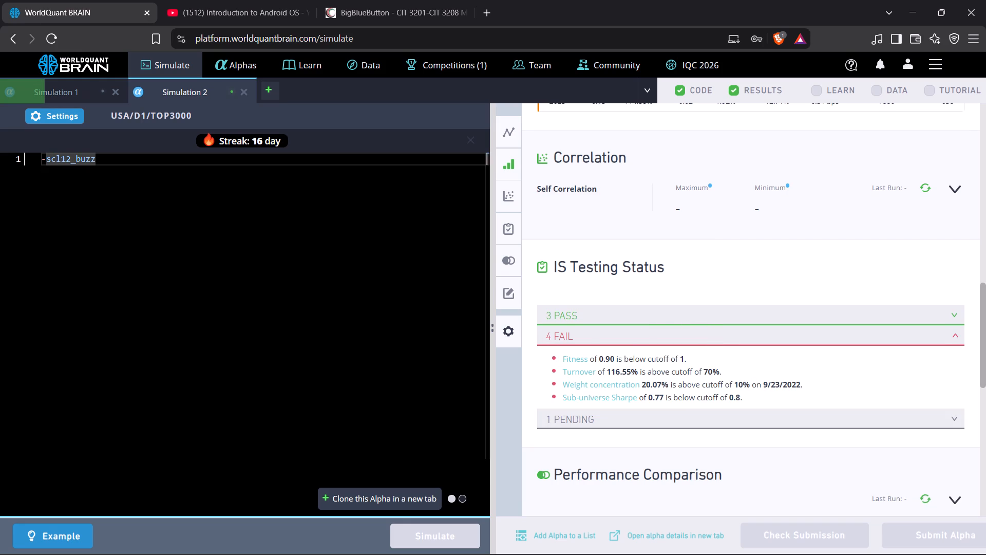
{"action": "key", "text": "BackSpace"}
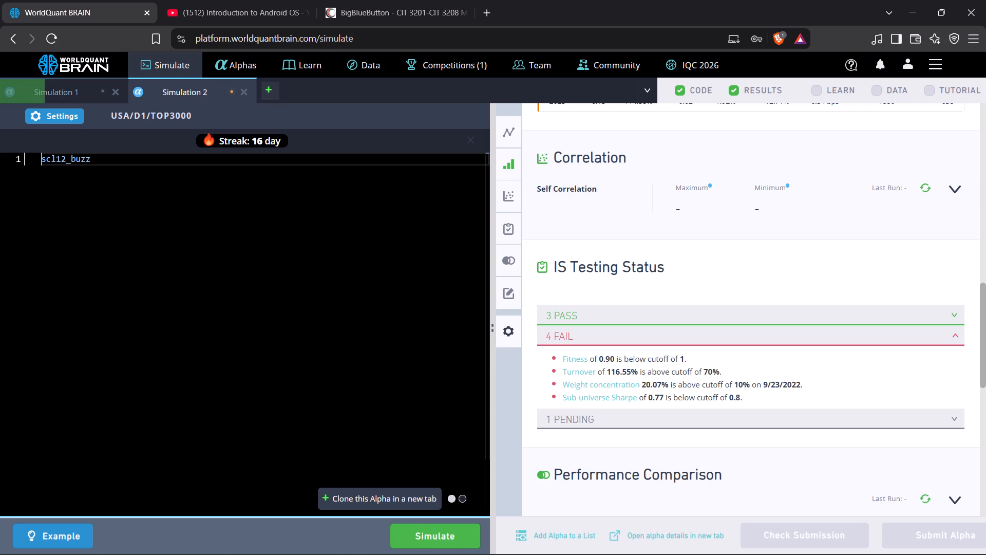
{"action": "key", "text": "shift+parenleft"}
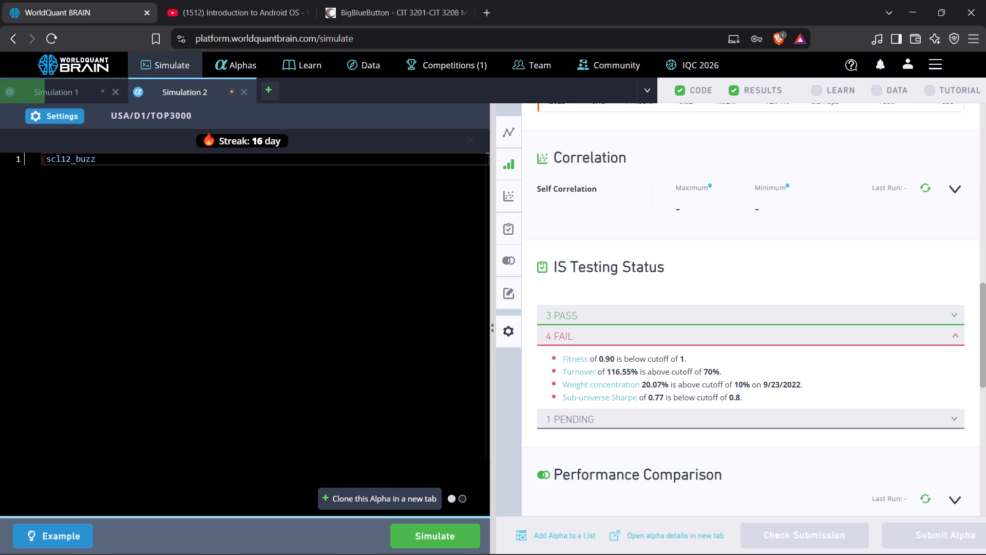
{"action": "key", "text": "Left"}
{"action": "type", "text": "ts"}
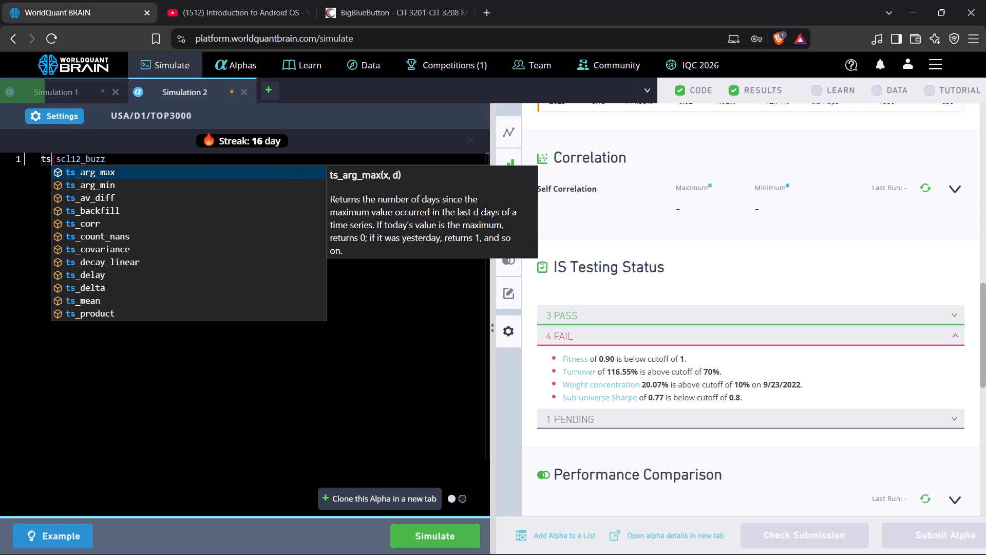
{"action": "scroll", "coordinate": [90, 271], "scroll_direction": "down", "scroll_amount": 2}
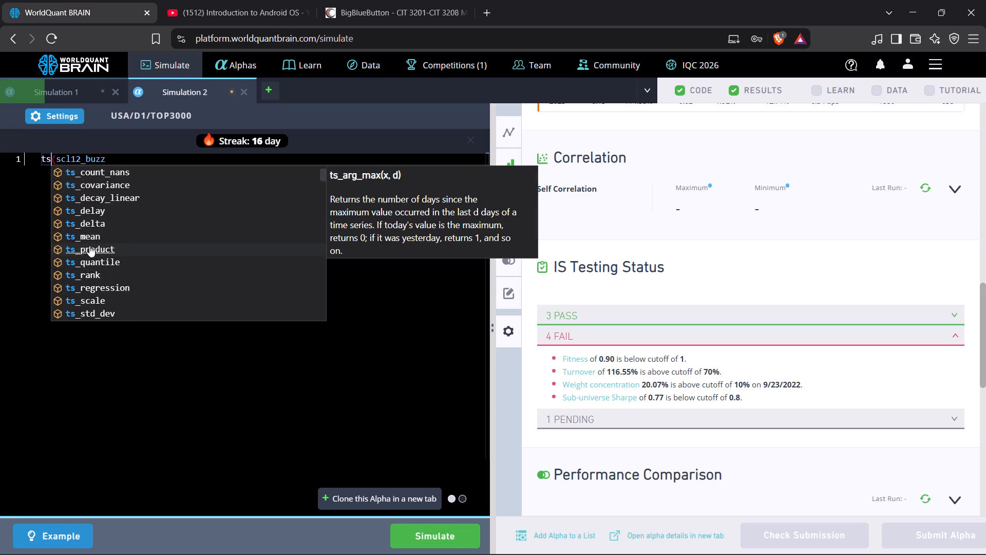
{"action": "left_click", "coordinate": [88, 240]}
{"action": "left_click", "coordinate": [140, 165]}
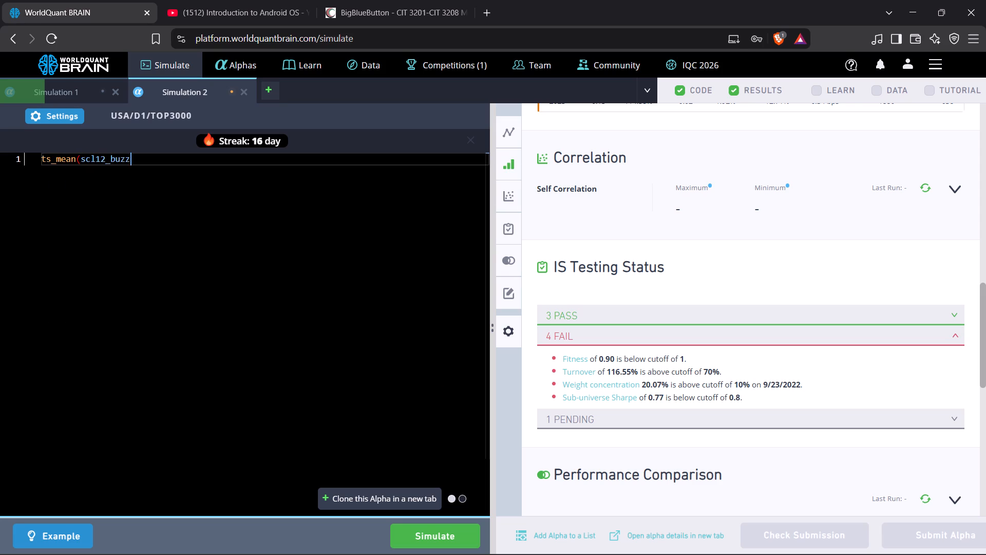
{"action": "key", "text": "shift+parenright"}
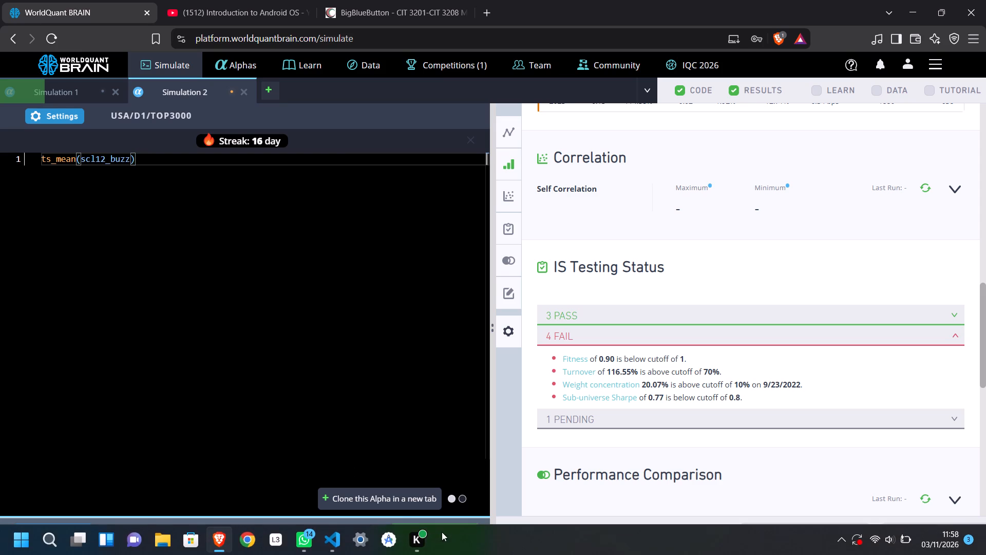
{"action": "left_click", "coordinate": [458, 529]}
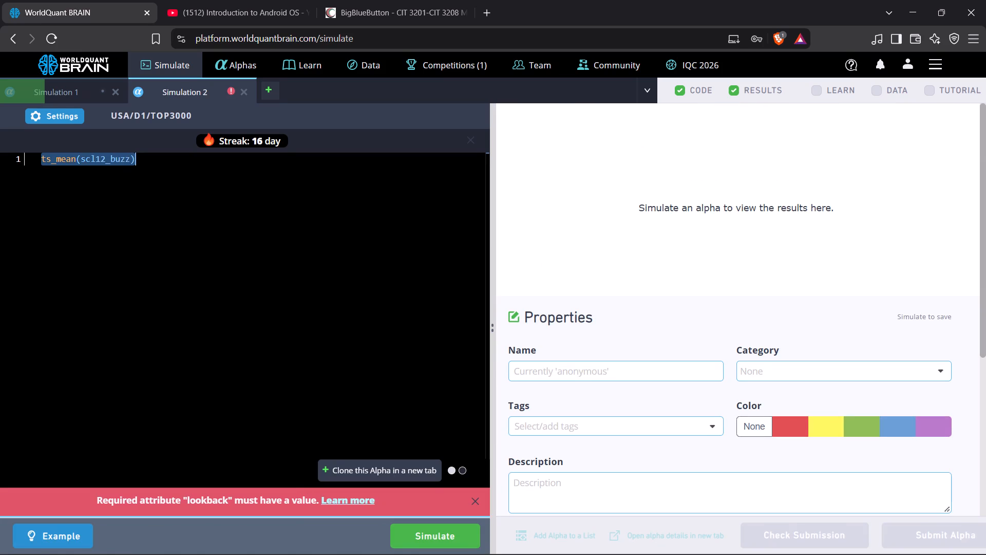
Add a lookback of 4 so that Simulation 2's expression reads ts_mean((scl12_buzz),4), and simulate it.
{"action": "left_click", "coordinate": [138, 157]}
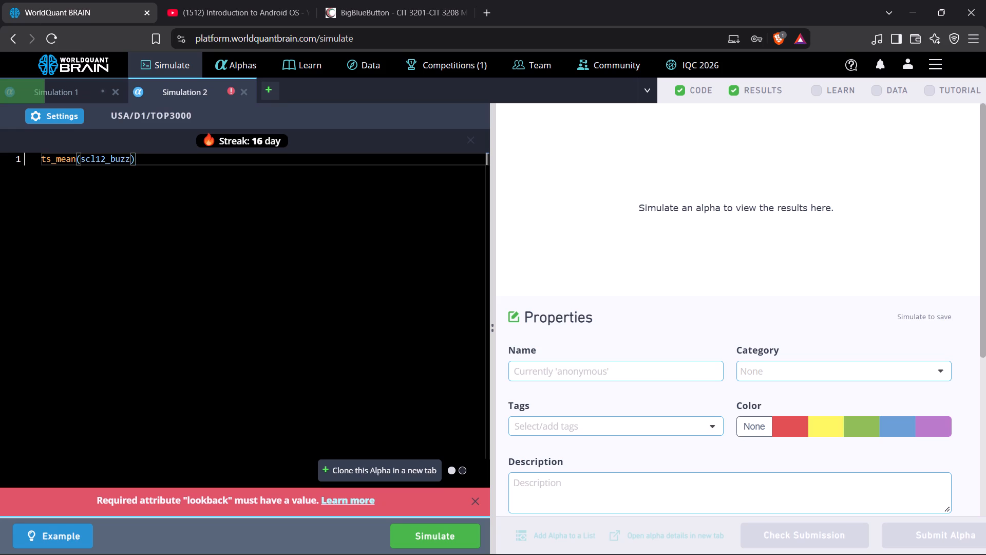
{"action": "type", "text": ",4"}
{"action": "key", "text": "shift+parenright"}
{"action": "key", "text": "Left"}
{"action": "key", "text": "Left"}
{"action": "key", "text": "Left"}
{"action": "key", "text": "Left"}
{"action": "key", "text": "Left"}
{"action": "key", "text": "Left"}
{"action": "key", "text": "Left"}
{"action": "key", "text": "Left"}
{"action": "key", "text": "Left"}
{"action": "key", "text": "Left"}
{"action": "key", "text": "Left"}
{"action": "key", "text": "Left"}
{"action": "key", "text": "Left"}
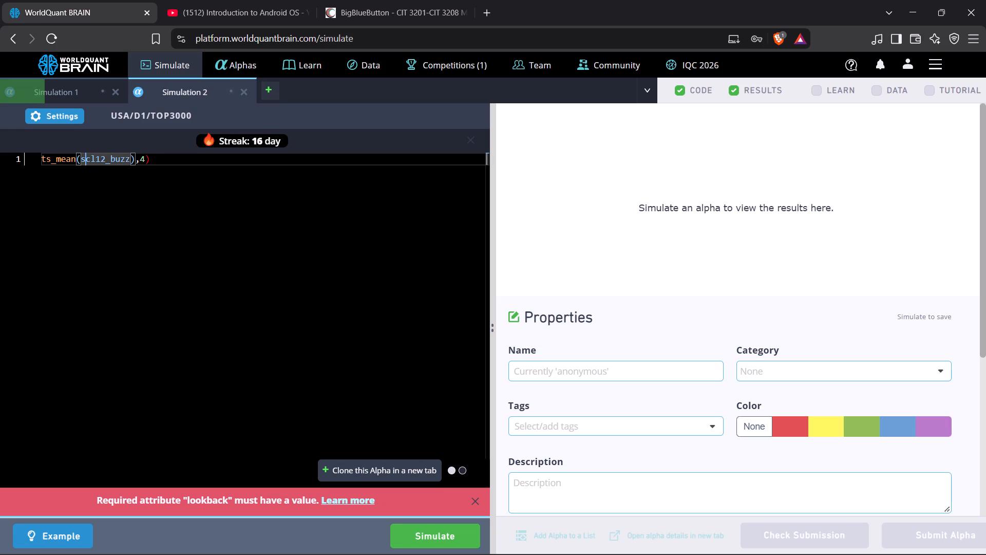
{"action": "key", "text": "Left"}
{"action": "key", "text": "Left"}
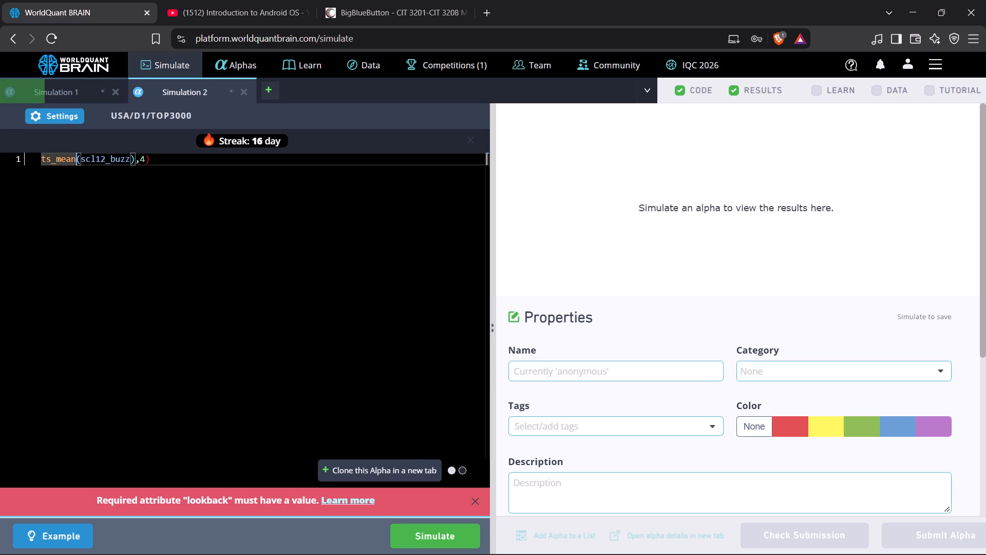
{"action": "key", "text": "shift+parenleft"}
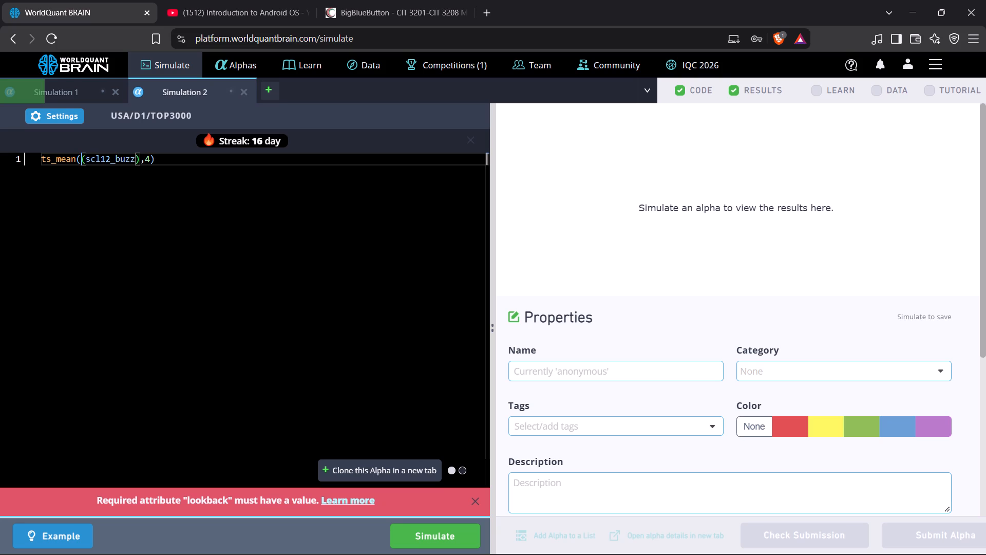
{"action": "left_click", "coordinate": [460, 538]}
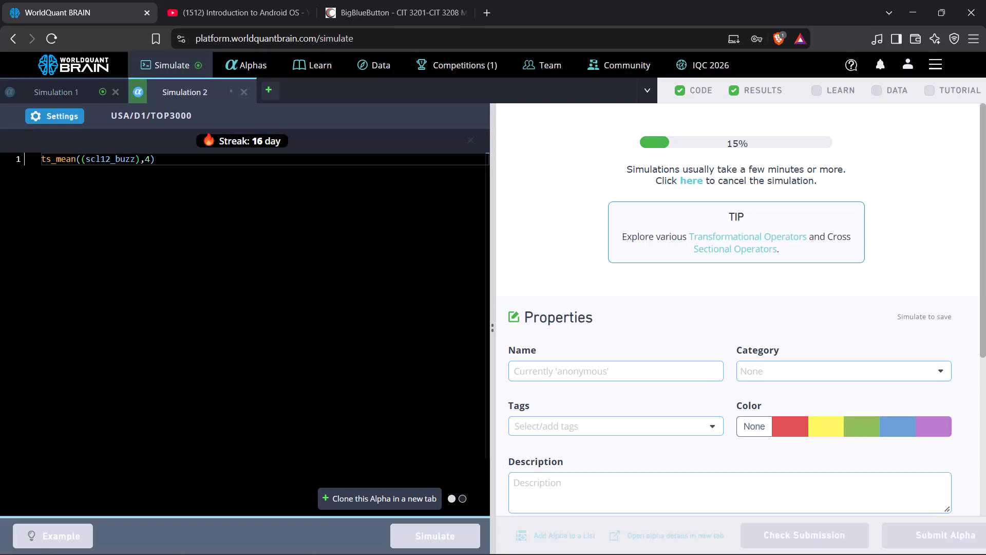
In Simulation 1, reveal the test period for -ts_rank((call_breakeven_10),4) and examine its IS summary and failed IS checks.
{"action": "left_click", "coordinate": [74, 88]}
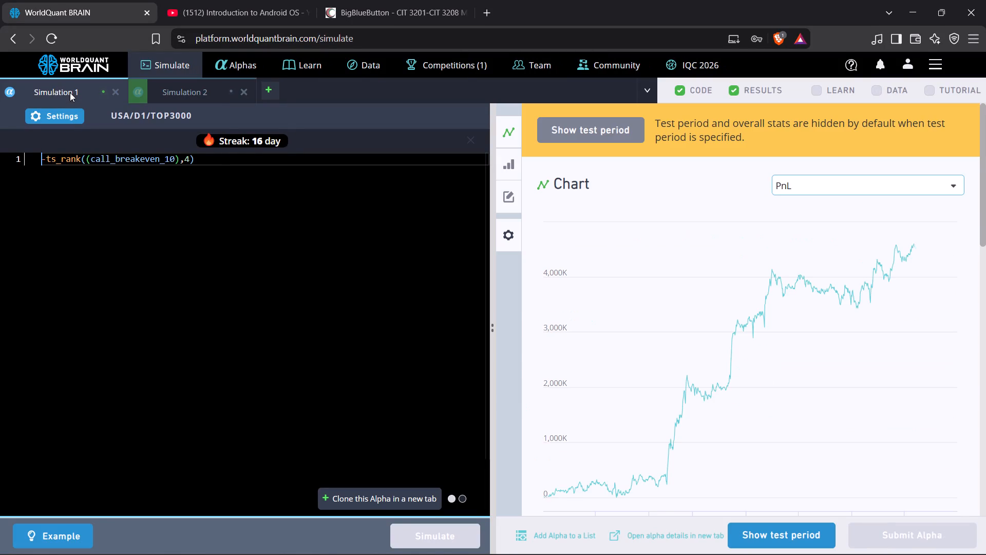
{"action": "left_click", "coordinate": [791, 530]}
{"action": "scroll", "coordinate": [812, 362], "scroll_direction": "down", "scroll_amount": 4}
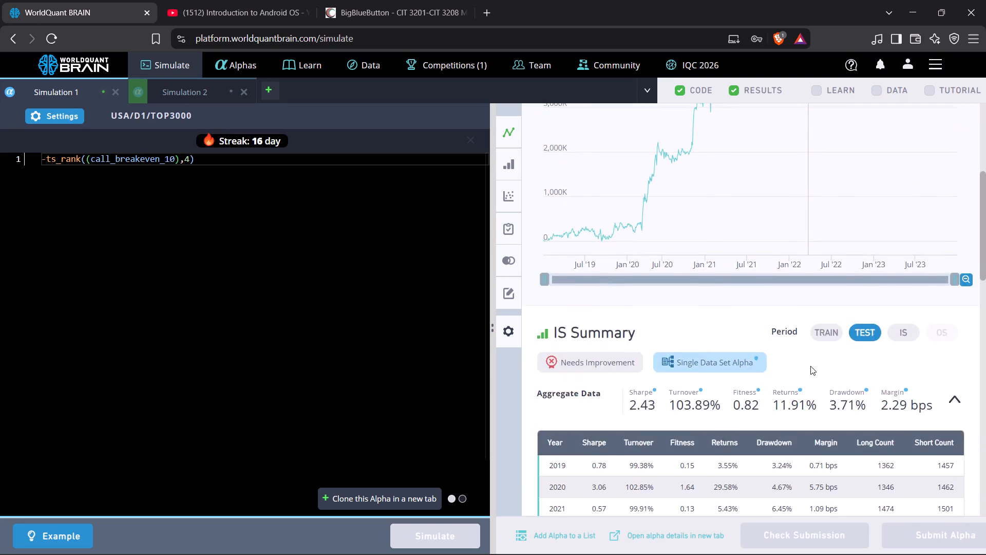
{"action": "scroll", "coordinate": [810, 366], "scroll_direction": "down", "scroll_amount": 7}
{"action": "left_click", "coordinate": [665, 339]}
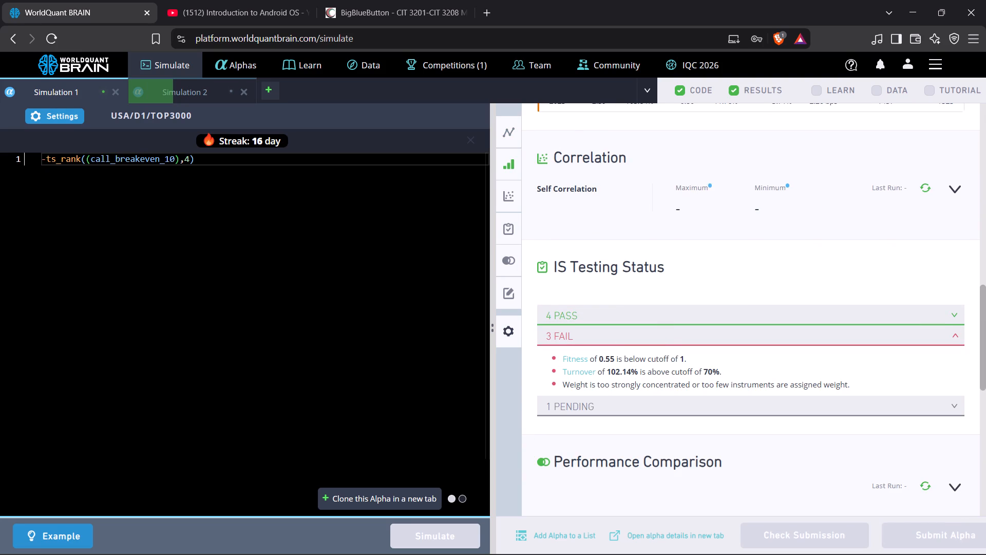
Set the ts_rank lookback in Simulation 1's expression to 8 and simulate it.
{"action": "left_click", "coordinate": [190, 162]}
{"action": "key", "text": "BackSpace"}
{"action": "key", "text": "8"}
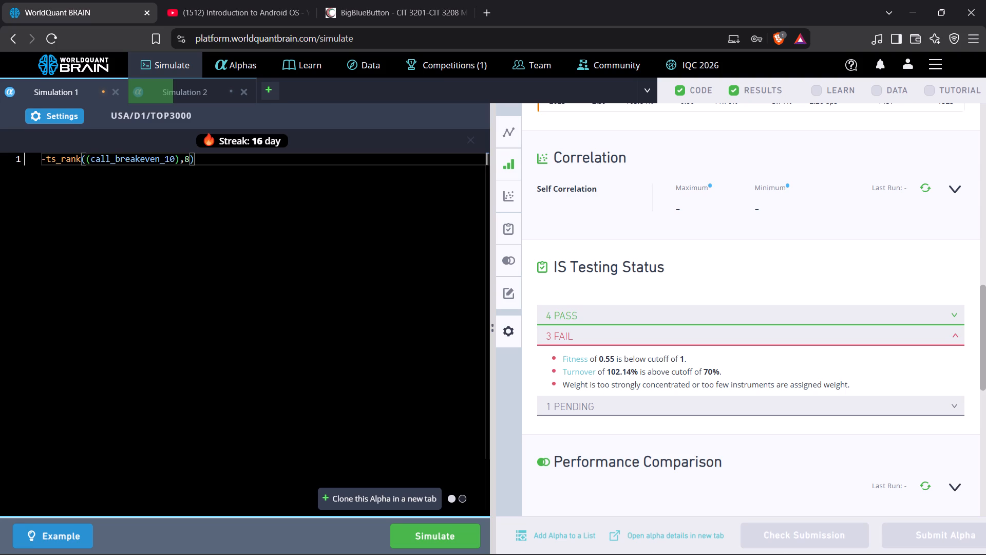
{"action": "left_click", "coordinate": [407, 537]}
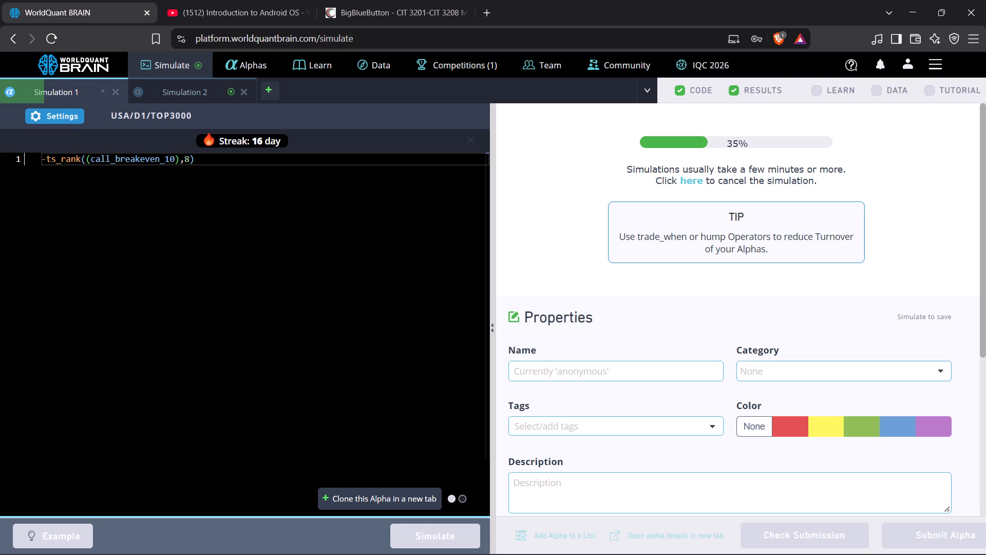
In Simulation 2, reveal the test period for ts_mean((scl12_buzz),4) and examine its PnL chart and IS summary.
{"action": "left_click", "coordinate": [179, 93]}
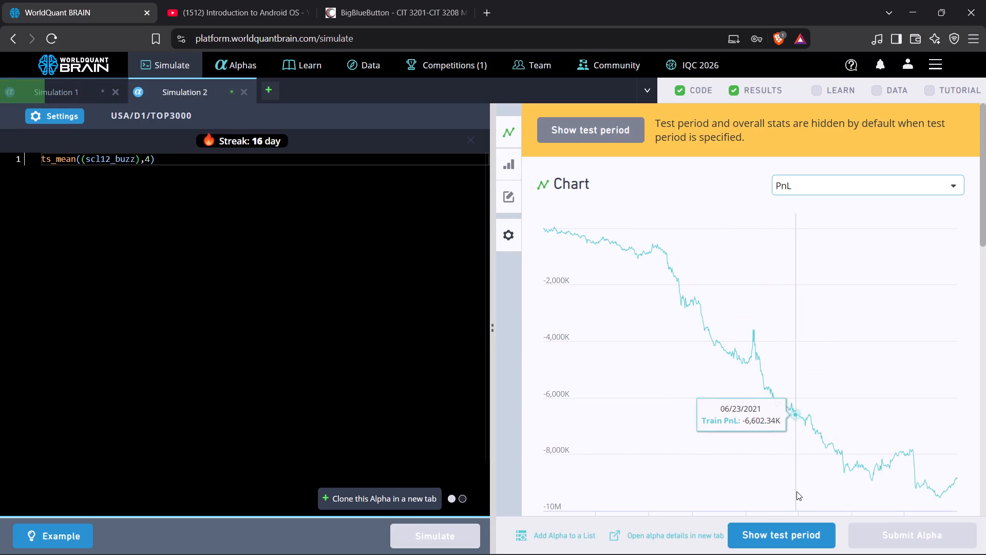
{"action": "left_click", "coordinate": [795, 536]}
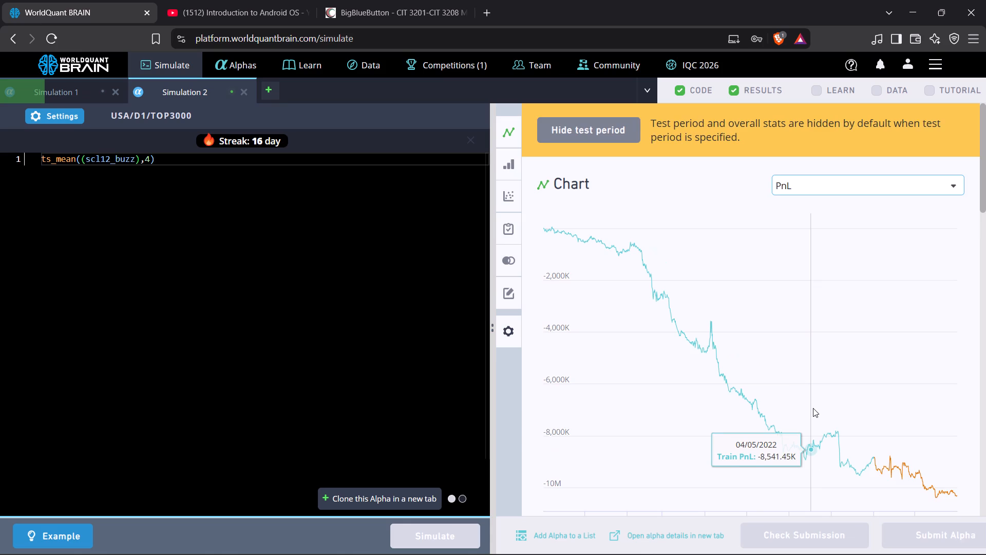
{"action": "scroll", "coordinate": [813, 405], "scroll_direction": "down", "scroll_amount": 8}
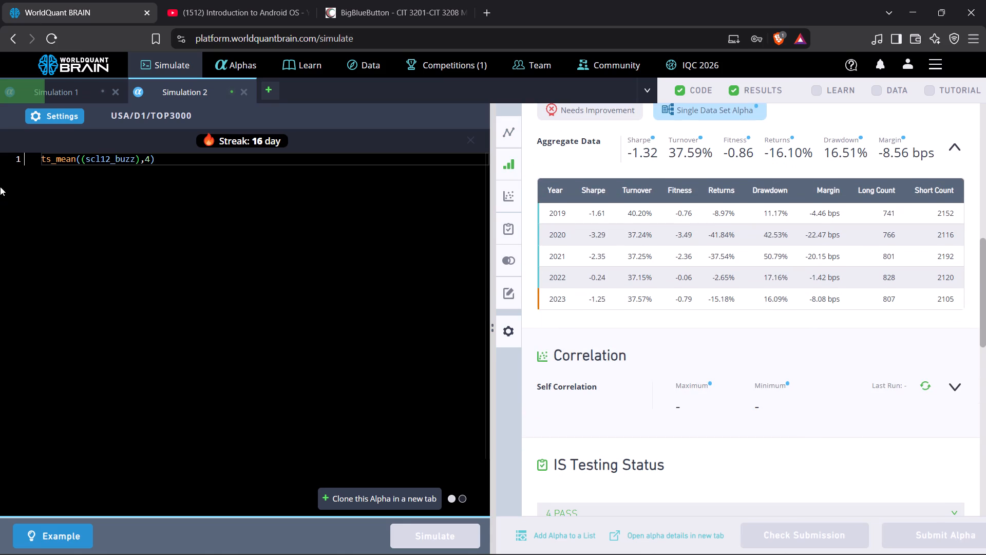
Negate Simulation 2's expression so that it reads -ts_mean((scl12_buzz),4), and simulate it.
{"action": "left_click", "coordinate": [41, 159]}
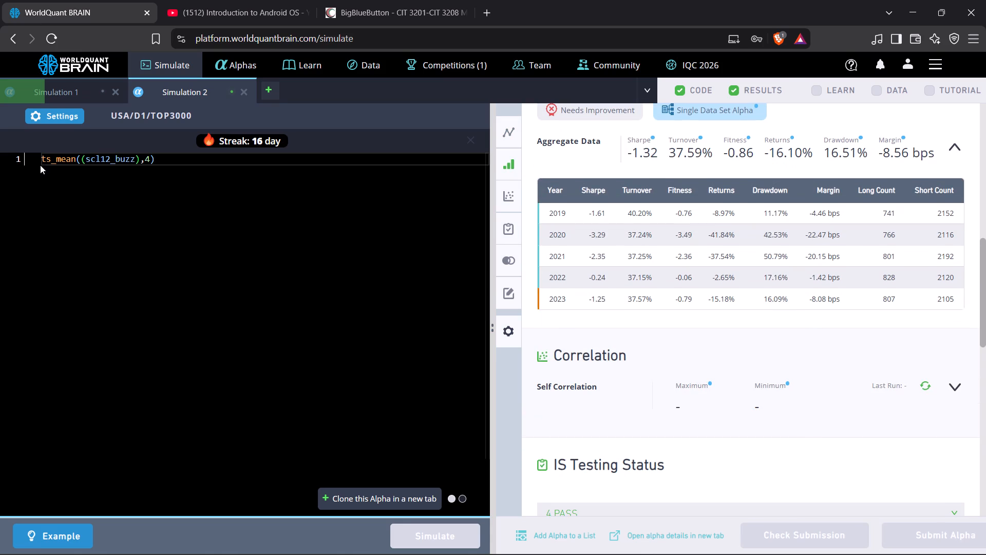
{"action": "left_click", "coordinate": [44, 155]}
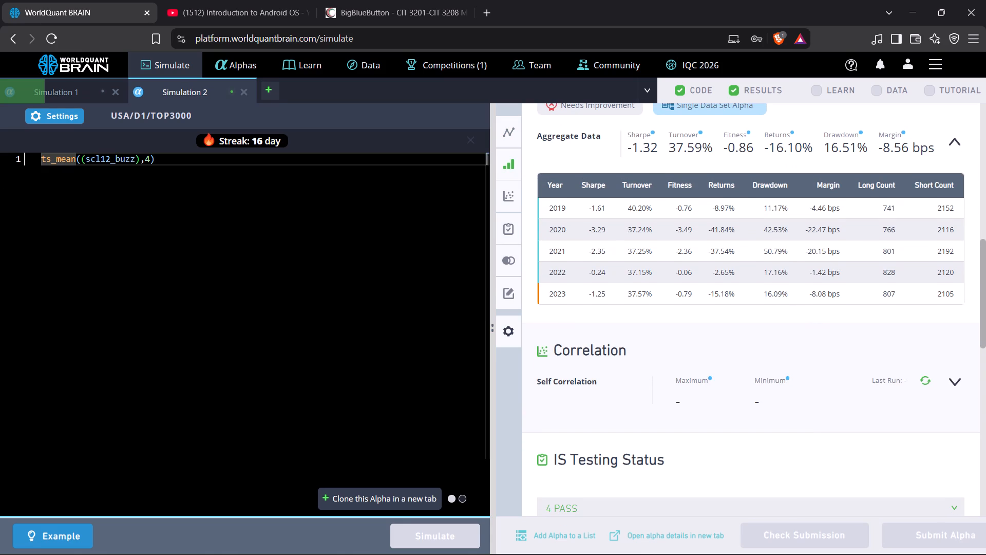
{"action": "key", "text": "Left"}
{"action": "key", "text": "minus"}
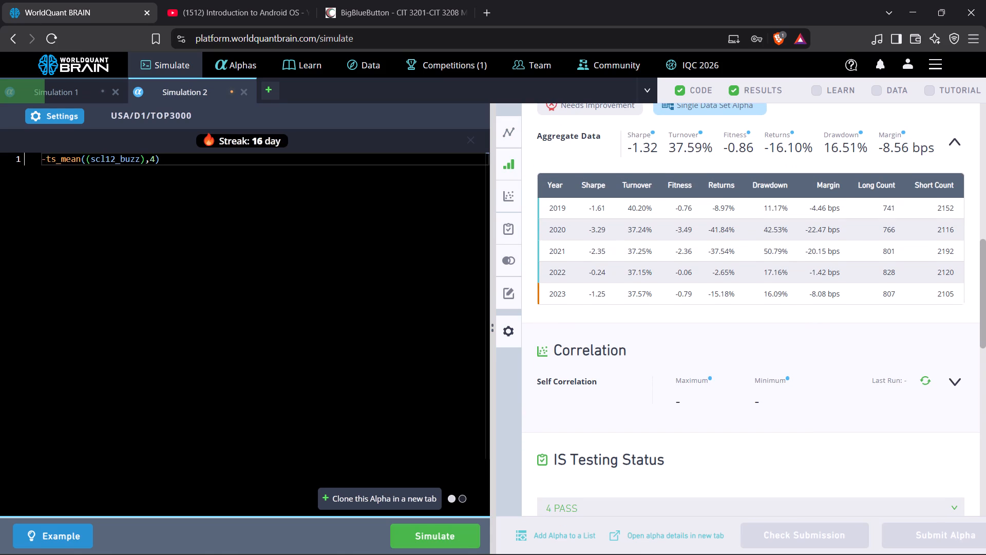
{"action": "left_click", "coordinate": [439, 534]}
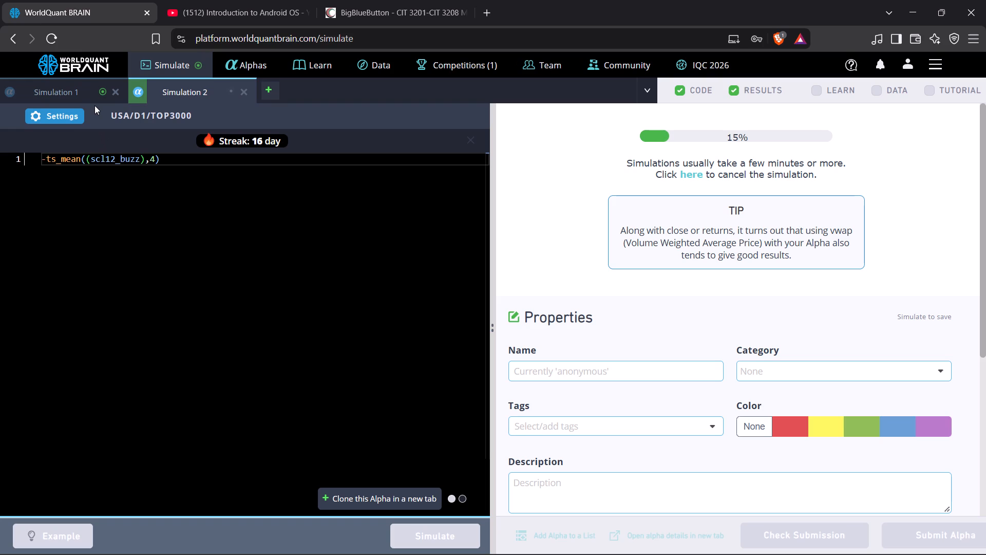
In Simulation 1, reveal the test period for -ts_rank((call_breakeven_10),8) and examine its IS summary and failed IS checks.
{"action": "left_click", "coordinate": [83, 91]}
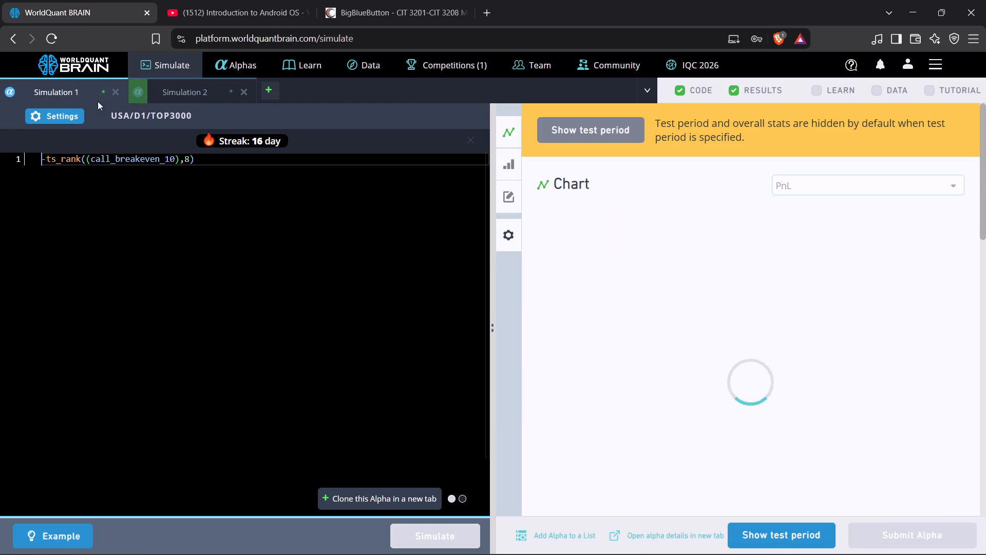
{"action": "left_click", "coordinate": [792, 533]}
{"action": "scroll", "coordinate": [823, 366], "scroll_direction": "down", "scroll_amount": 8}
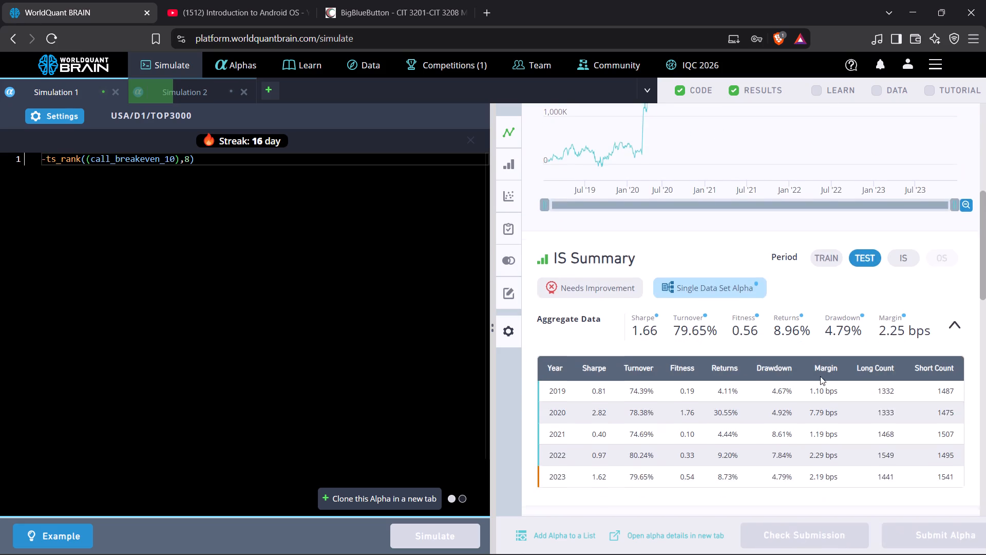
{"action": "scroll", "coordinate": [820, 377], "scroll_direction": "down", "scroll_amount": 4}
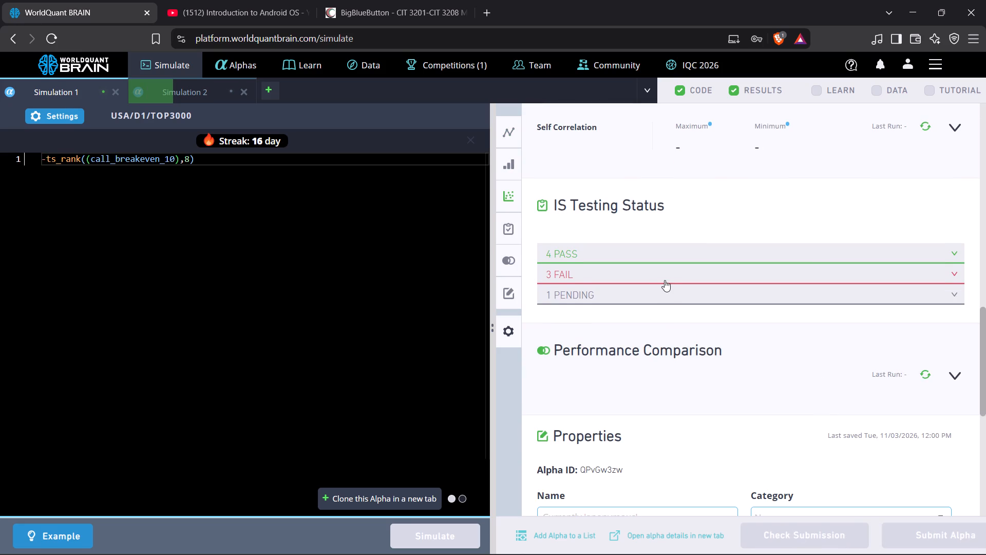
{"action": "left_click", "coordinate": [665, 277]}
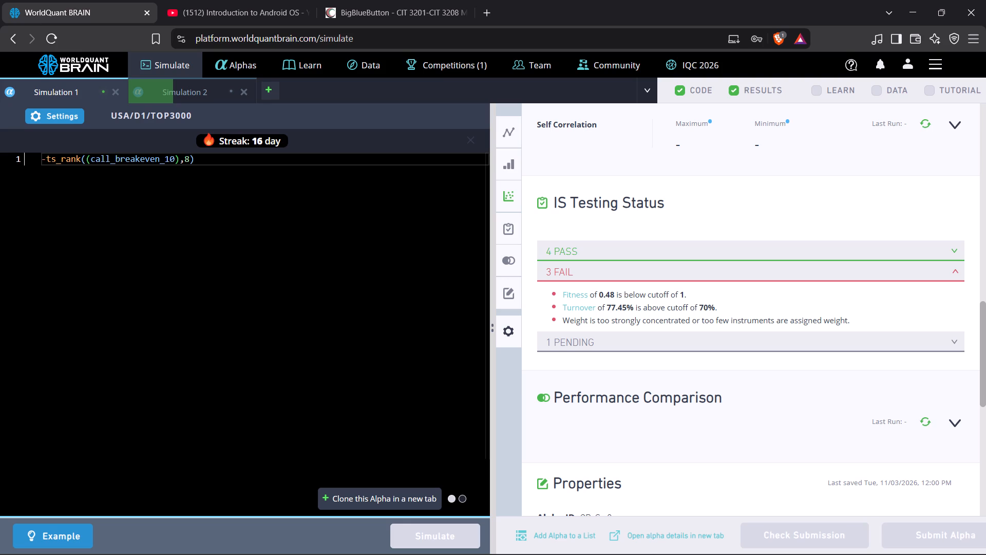
Change Simulation 1's universe setting to TOP2000, apply it, and simulate the expression again.
{"action": "left_click", "coordinate": [57, 116]}
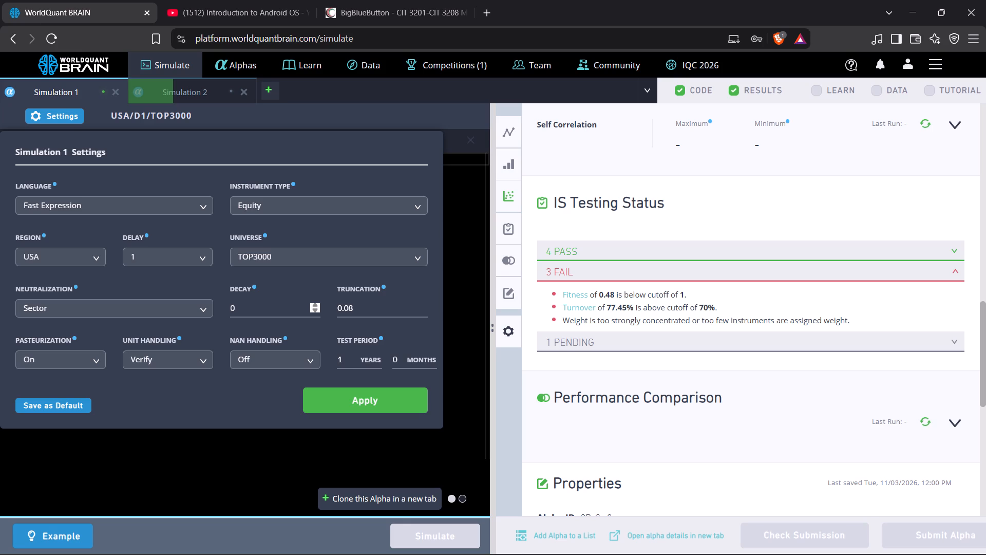
{"action": "left_click", "coordinate": [288, 261]}
{"action": "left_click", "coordinate": [285, 295]}
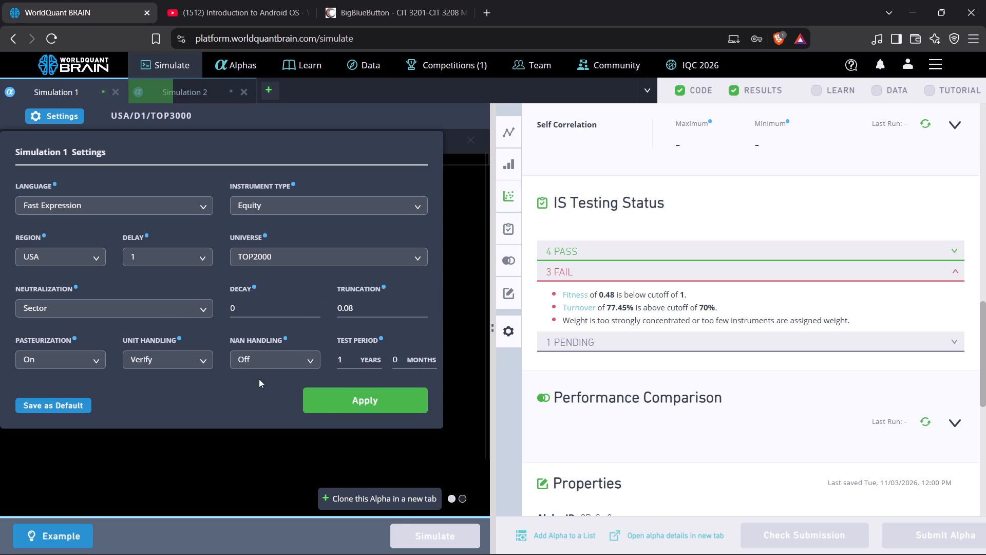
{"action": "left_click", "coordinate": [327, 399]}
{"action": "left_click", "coordinate": [431, 539]}
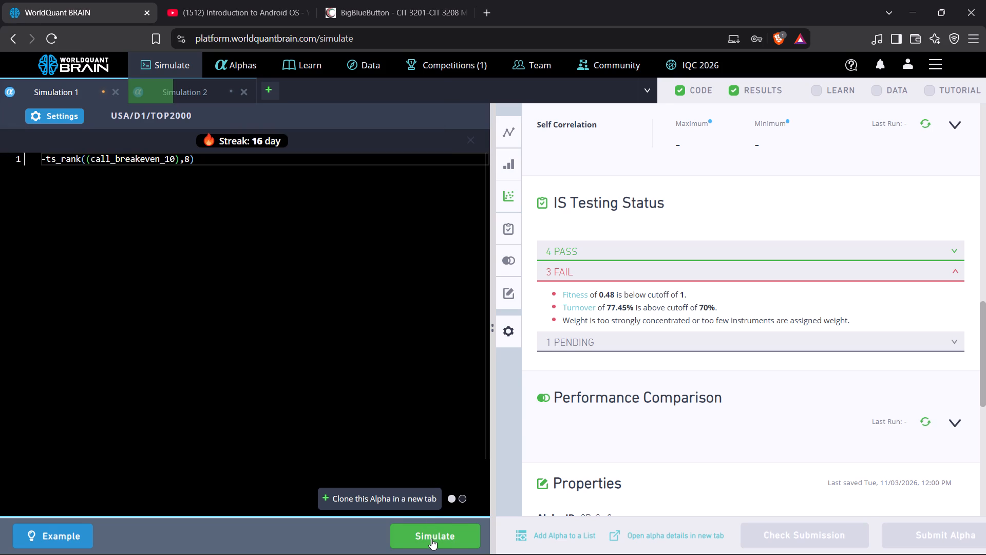
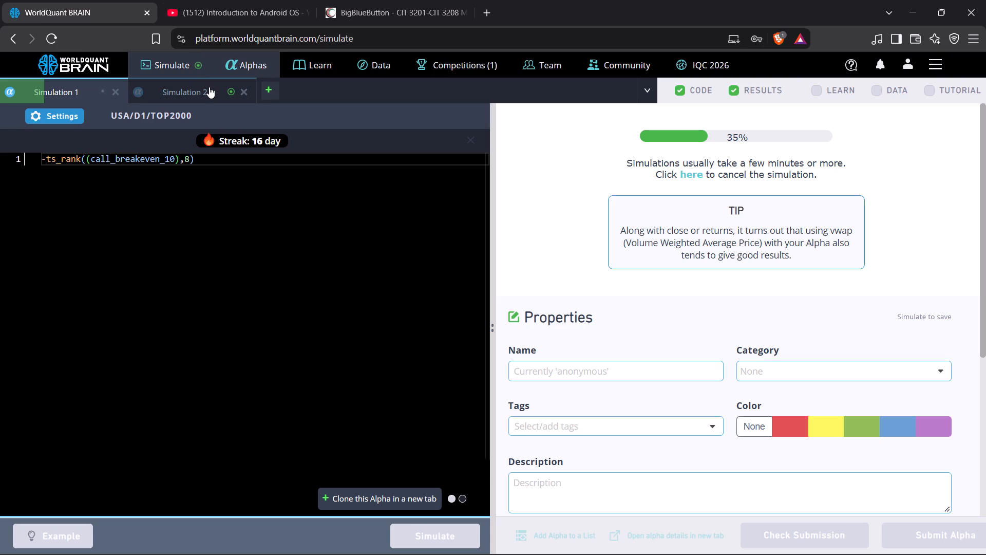
In Simulation 2, reveal the test period for -ts_mean((scl12_buzz),4) and examine its PnL chart and failed IS checks.
{"action": "left_click", "coordinate": [192, 92]}
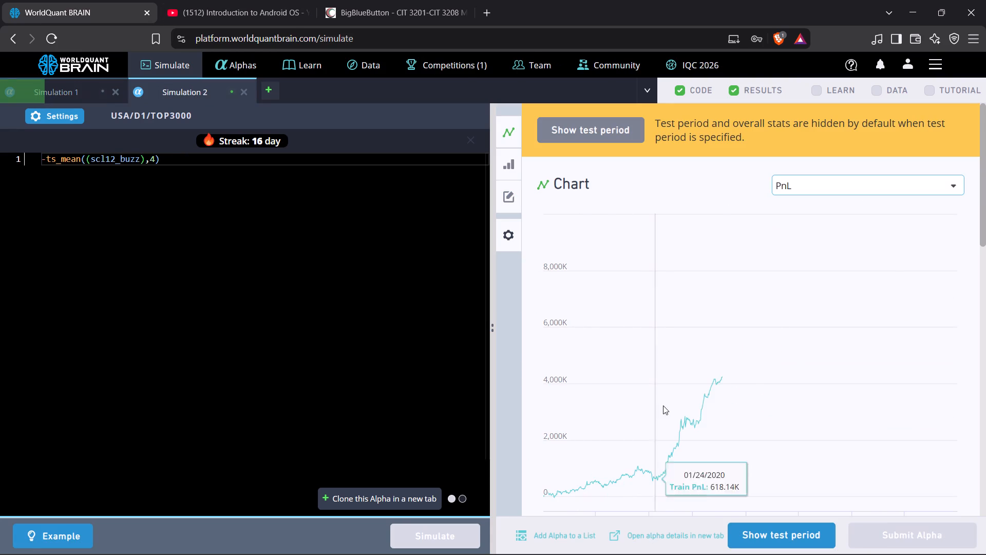
{"action": "left_click", "coordinate": [767, 535]}
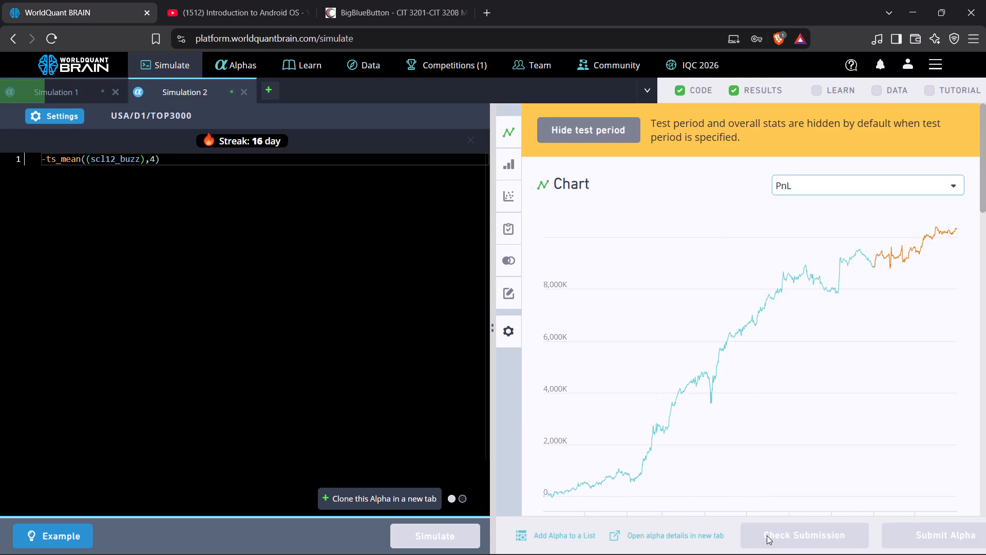
{"action": "scroll", "coordinate": [835, 415], "scroll_direction": "down", "scroll_amount": 10}
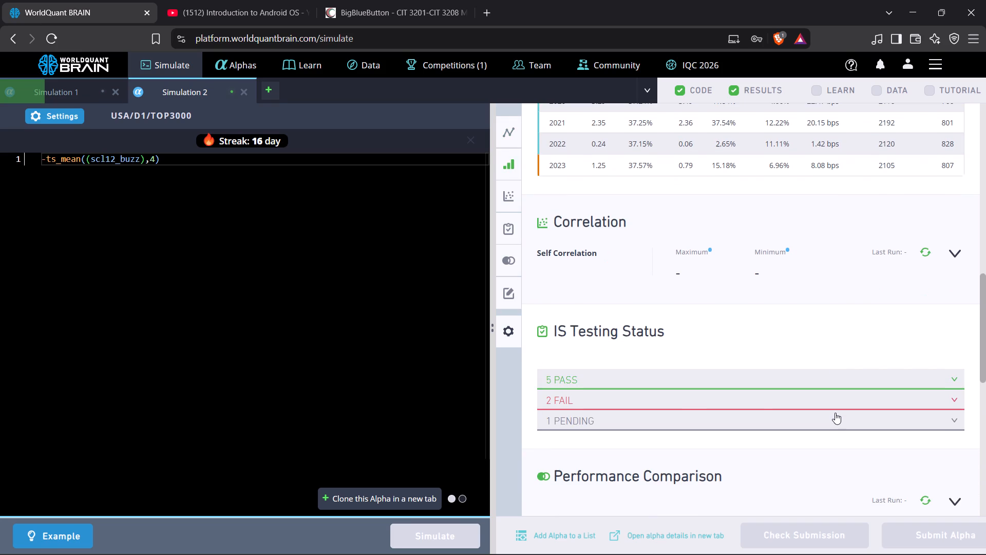
{"action": "left_click", "coordinate": [679, 404]}
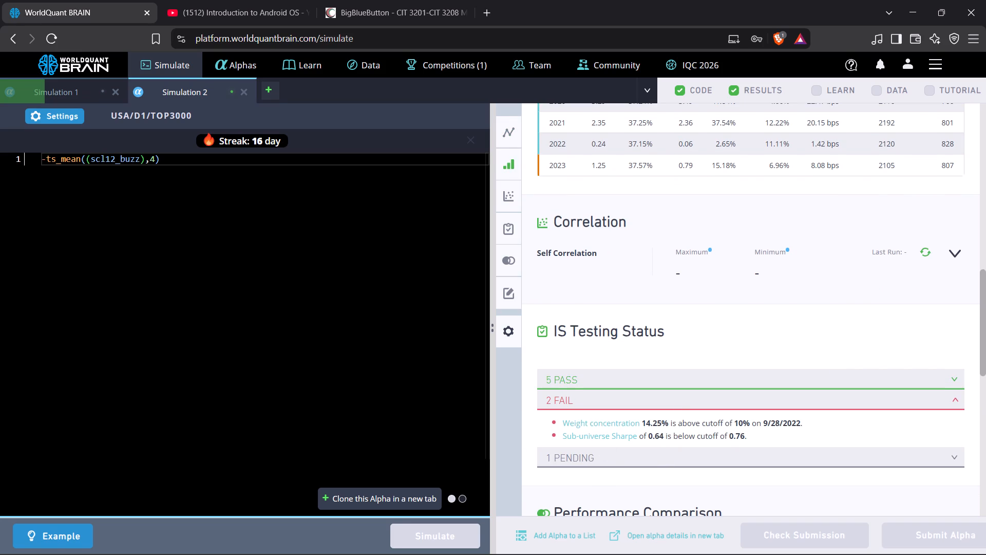
Change the lookback window in Simulation 2 to 8, giving -ts_mean((scl12_buzz),8), and simulate it.
{"action": "left_click", "coordinate": [154, 161]}
{"action": "key", "text": "BackSpace"}
{"action": "key", "text": "8"}
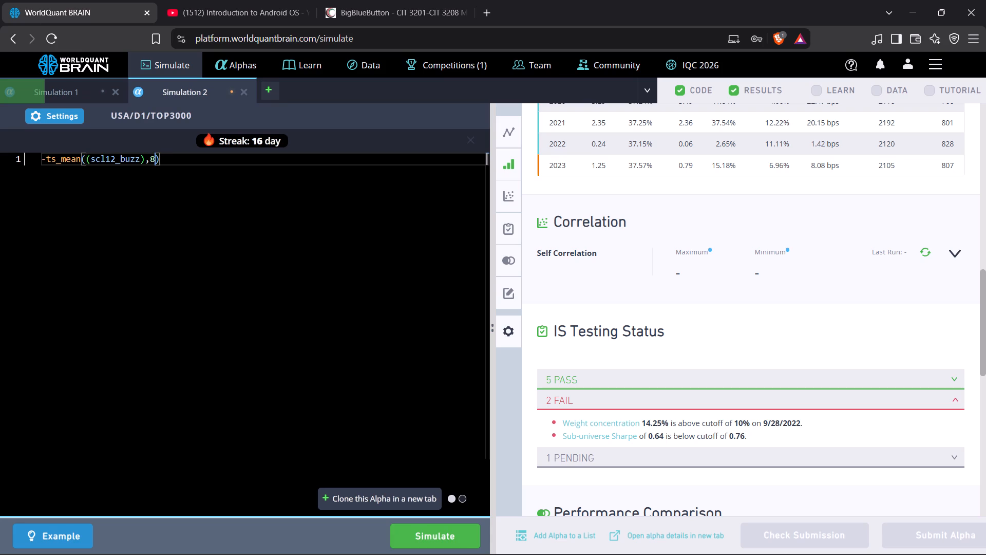
{"action": "left_click", "coordinate": [437, 541]}
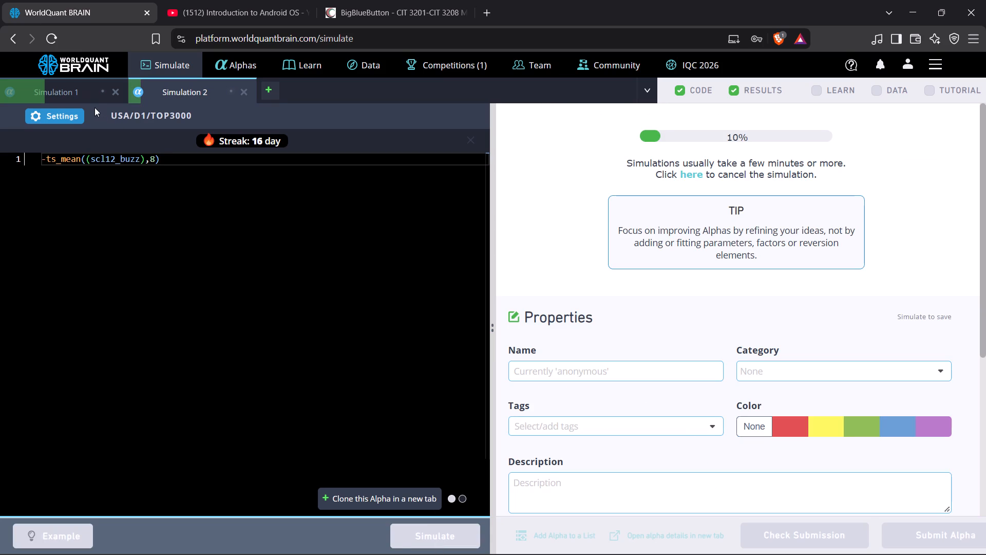
In Simulation 1, reveal the test period for -ts_rank((call_breakeven_10),8) on TOP2000 and examine its PnL chart.
{"action": "left_click", "coordinate": [87, 97]}
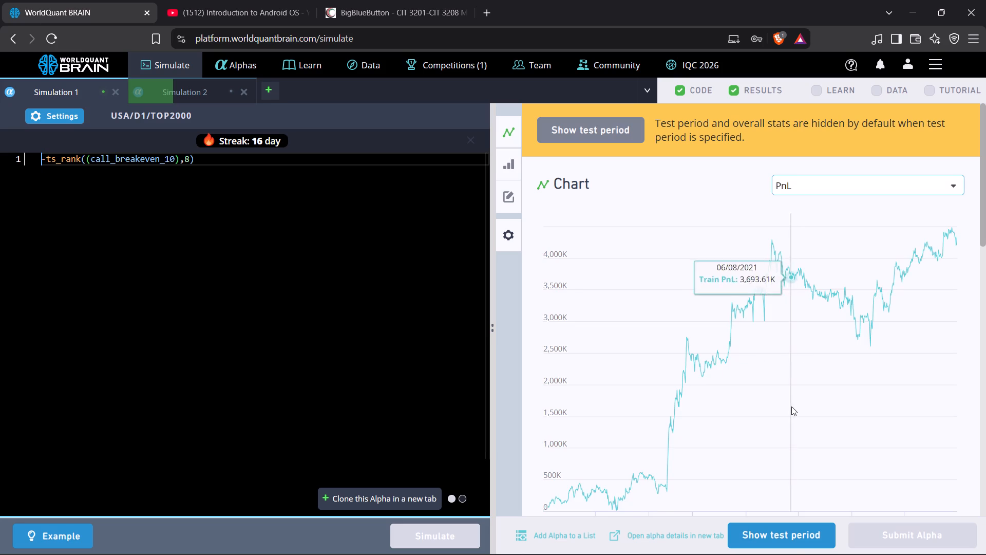
{"action": "left_click", "coordinate": [795, 541]}
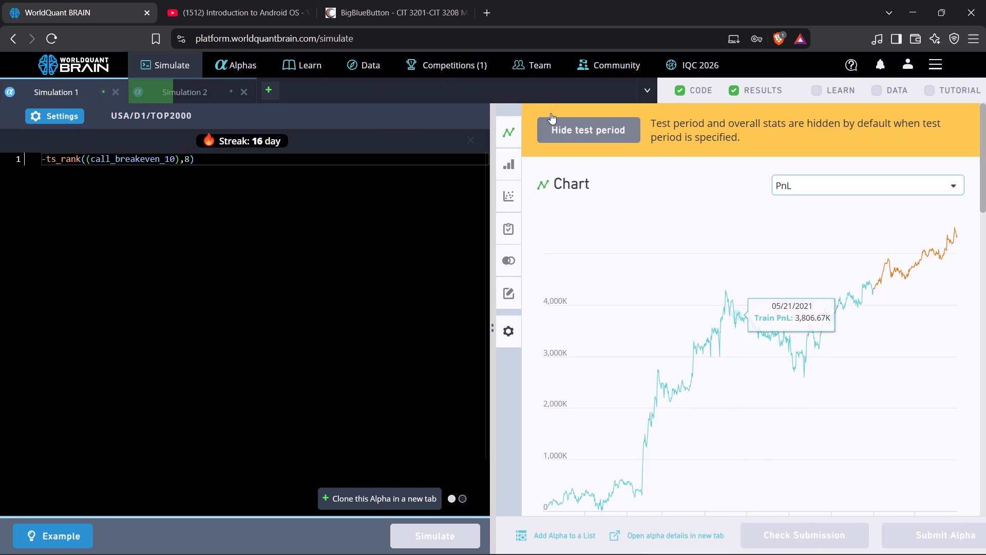
Check the BigBlueButton session on Mobile Application Programming, and return to WorldQuant BRAIN.
{"action": "left_click", "coordinate": [359, 17]}
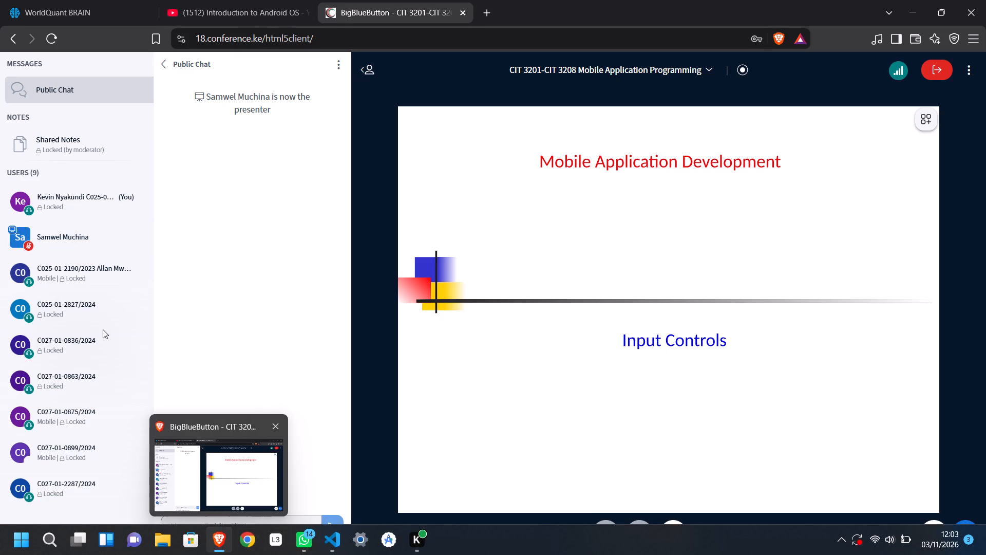
{"action": "left_click", "coordinate": [48, 14]}
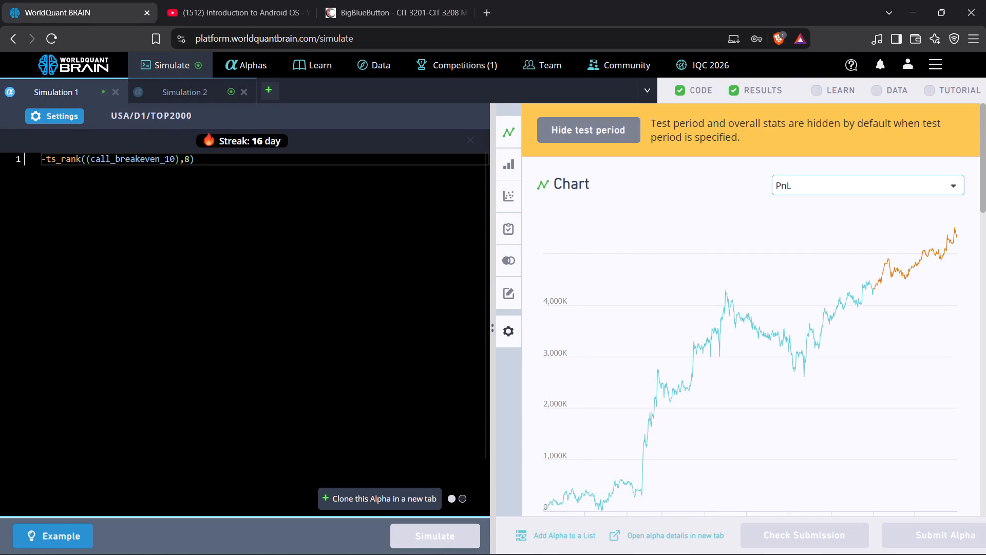
Change the lookback window in Simulation 1 to 20, giving -ts_rank((call_breakeven_10),20), and simulate it.
{"action": "left_click", "coordinate": [191, 162]}
{"action": "key", "text": "BackSpace"}
{"action": "type", "text": "20"}
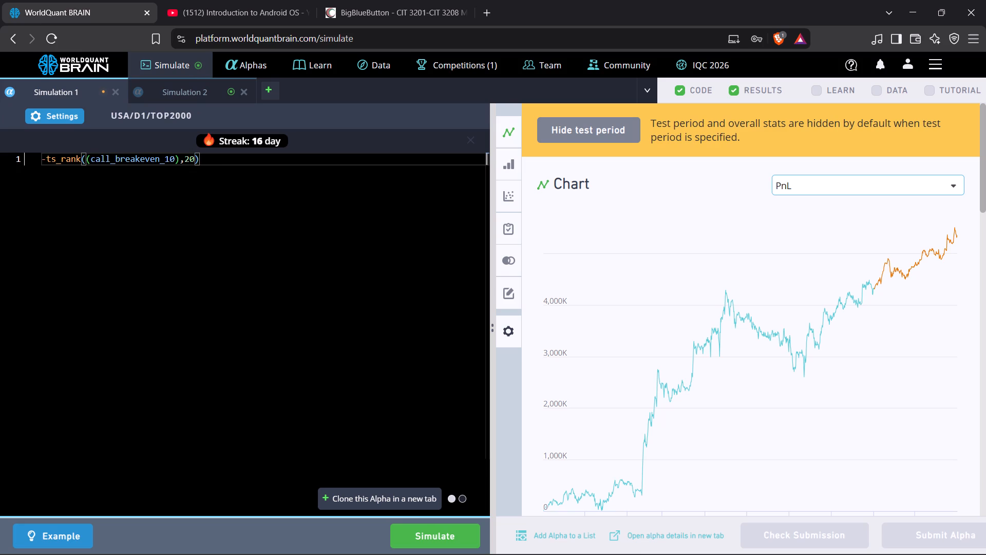
{"action": "left_click", "coordinate": [420, 542]}
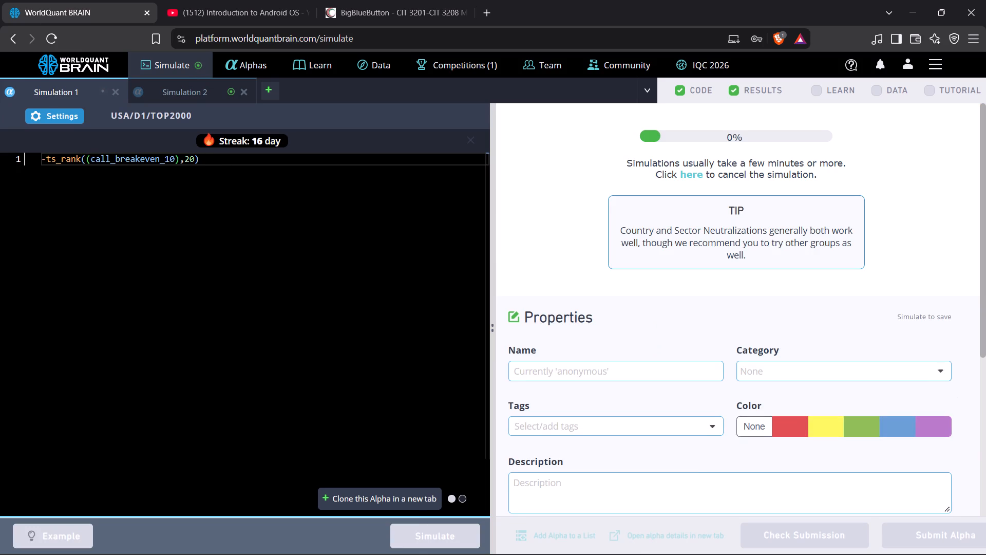
In Simulation 2, reveal the test period for -ts_mean((scl12_buzz),8) and examine its yearly IS summary and failed IS checks.
{"action": "left_click", "coordinate": [202, 94]}
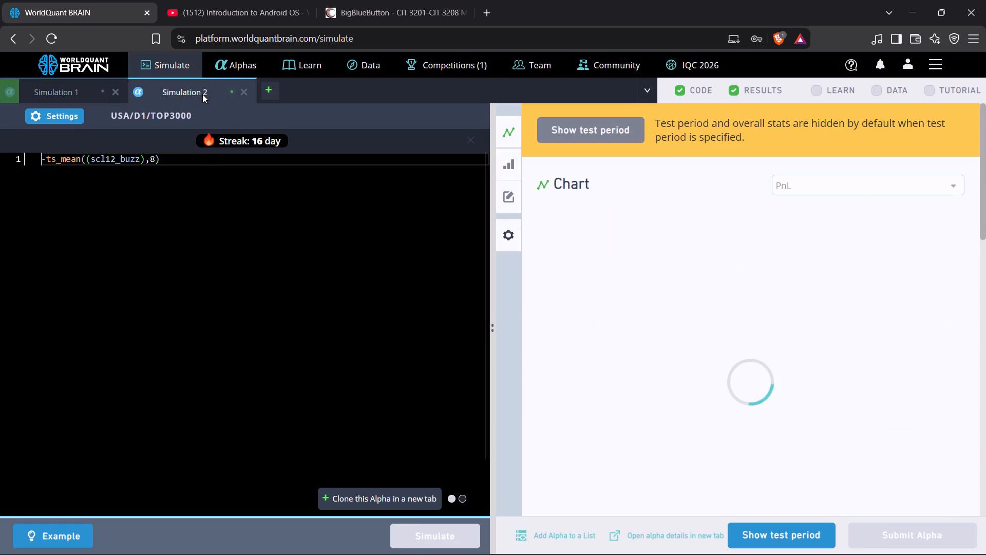
{"action": "left_click", "coordinate": [796, 535]}
{"action": "scroll", "coordinate": [784, 324], "scroll_direction": "down", "scroll_amount": 10}
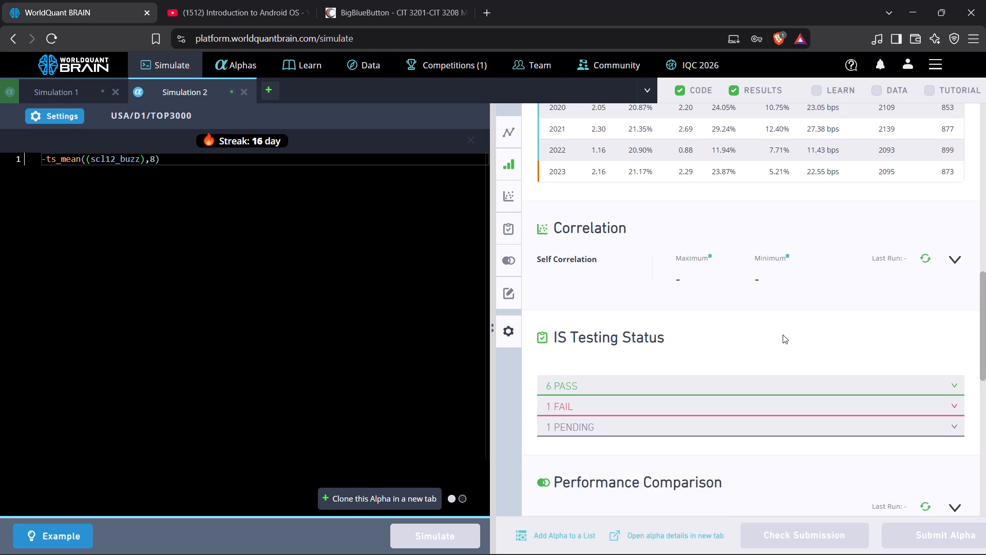
{"action": "scroll", "coordinate": [783, 335], "scroll_direction": "down", "scroll_amount": 2}
{"action": "left_click", "coordinate": [652, 267]}
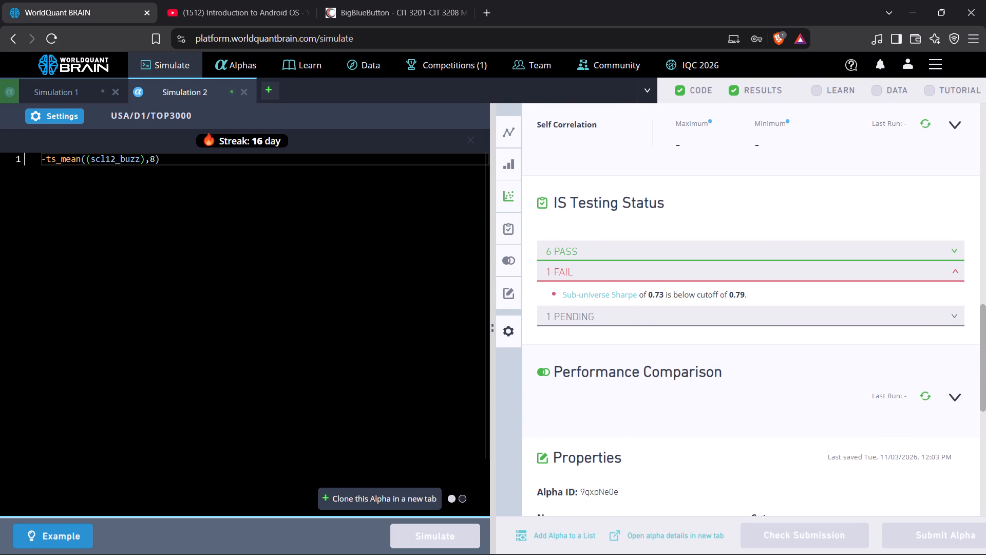
Change the lookback window in Simulation 2 to 12, giving -ts_mean((scl12_buzz),12), and simulate it.
{"action": "left_click", "coordinate": [72, 115]}
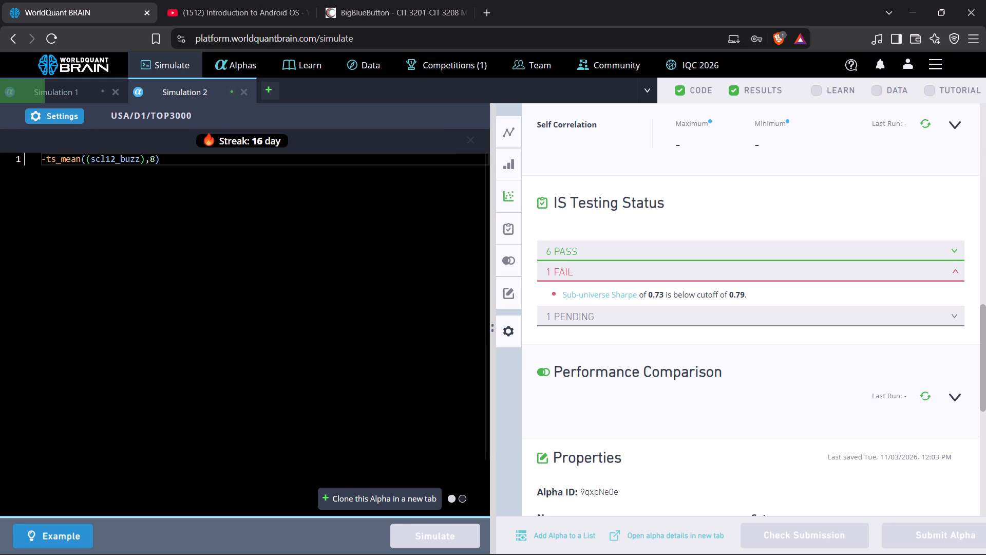
{"action": "left_click", "coordinate": [156, 160]}
{"action": "key", "text": "BackSpace"}
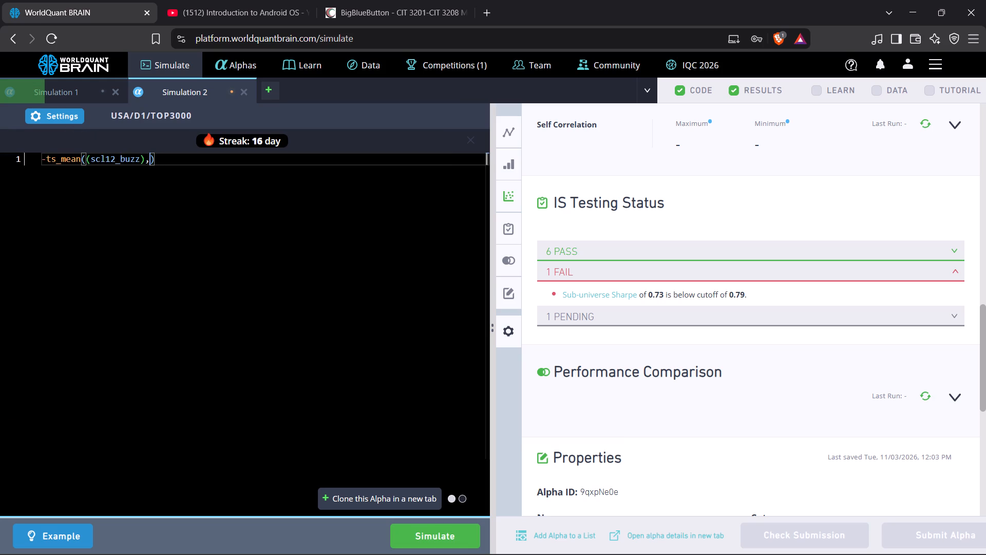
{"action": "type", "text": "12"}
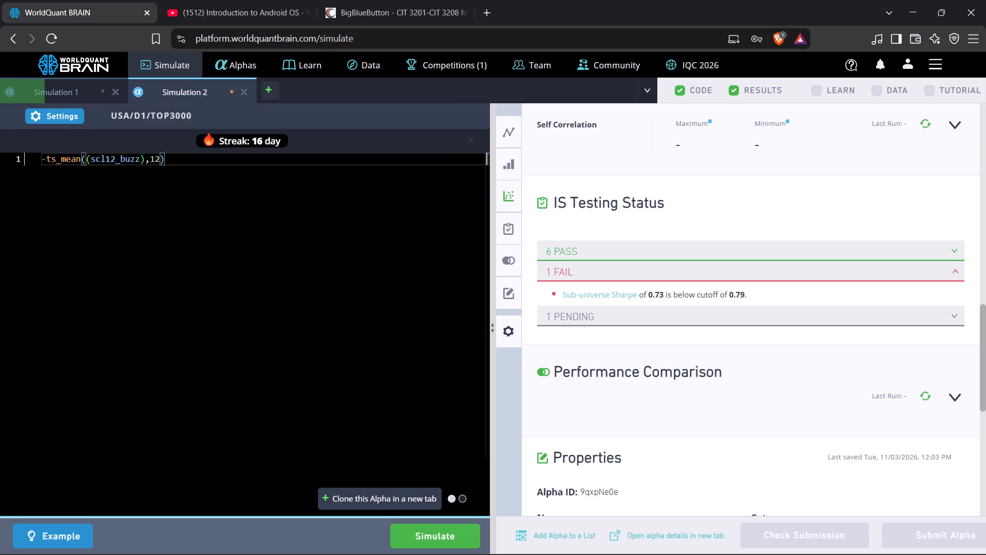
{"action": "left_click", "coordinate": [417, 531]}
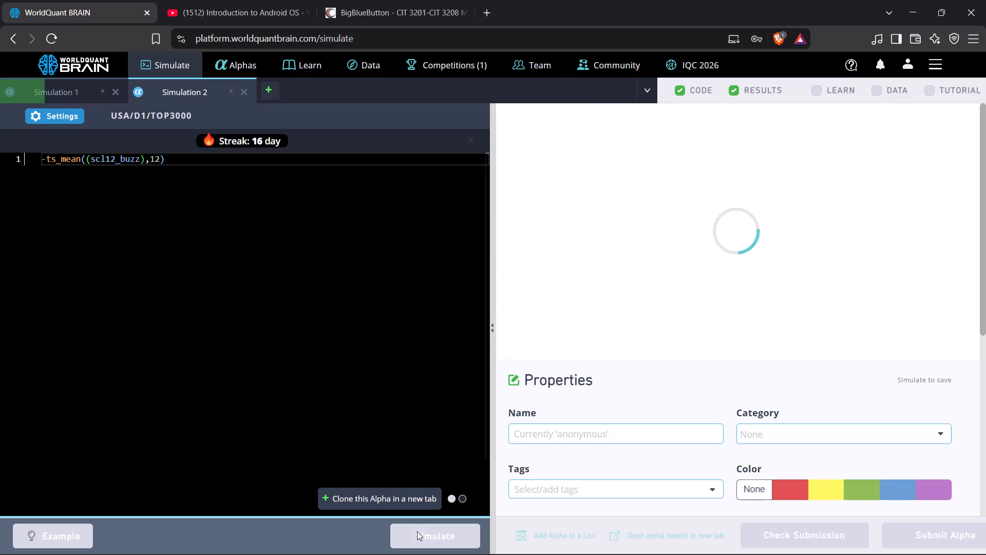
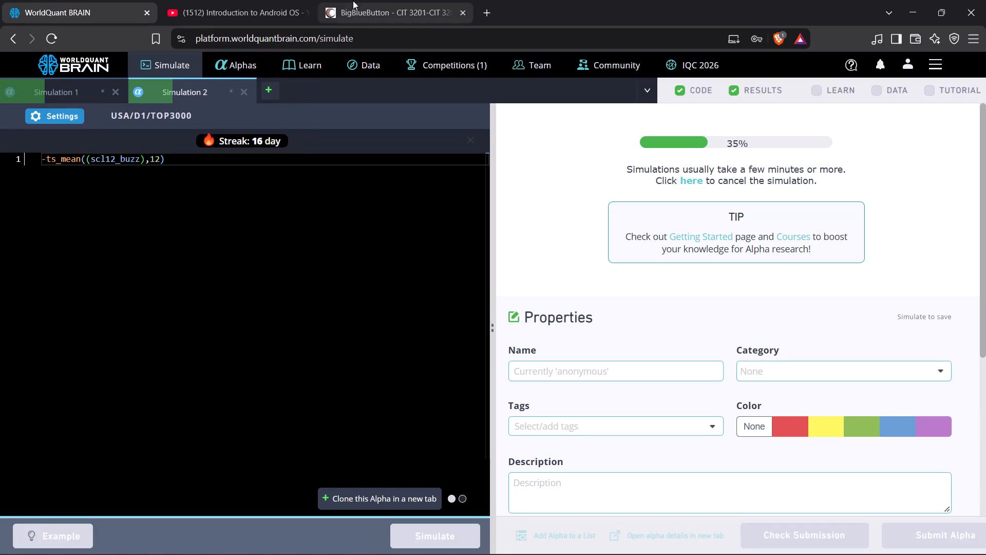
Check the BigBlueButton session on Mobile Application Programming, and return to WorldQuant BRAIN.
{"action": "left_click", "coordinate": [381, 2]}
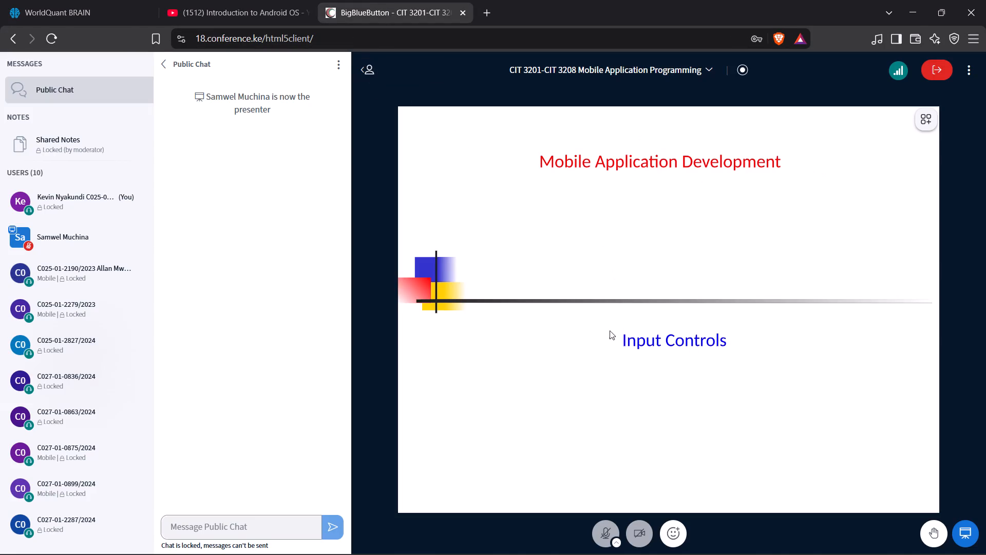
{"action": "left_click", "coordinate": [82, 11]}
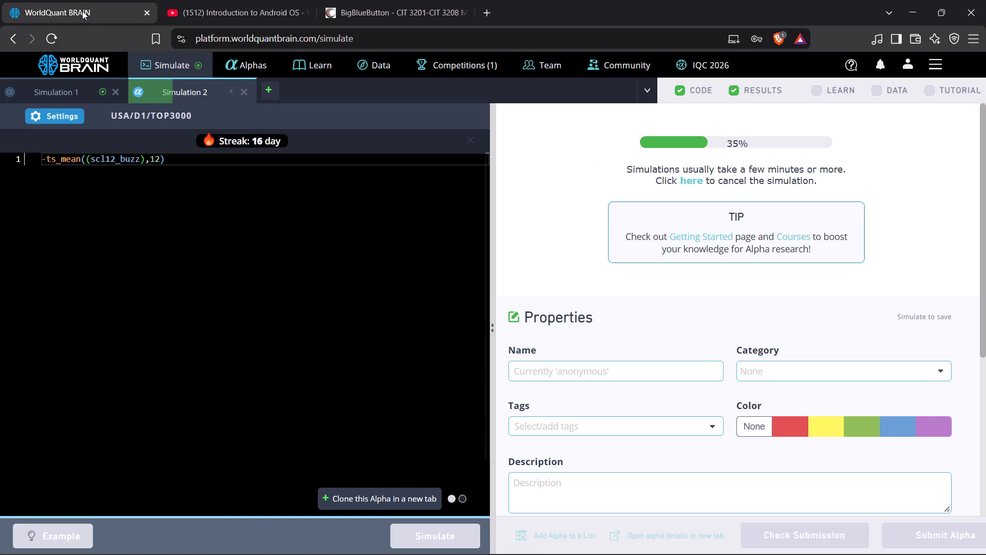
In Simulation 1, reveal the test period for -ts_rank((call_breakeven_10),20) and examine its chart, yearly summary and IS testing status.
{"action": "left_click", "coordinate": [74, 89]}
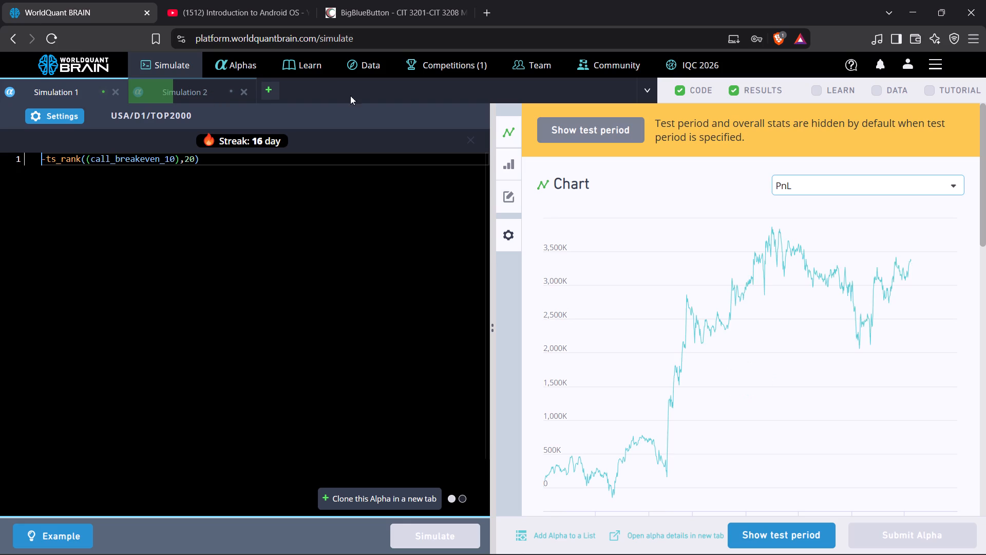
{"action": "left_click", "coordinate": [793, 540]}
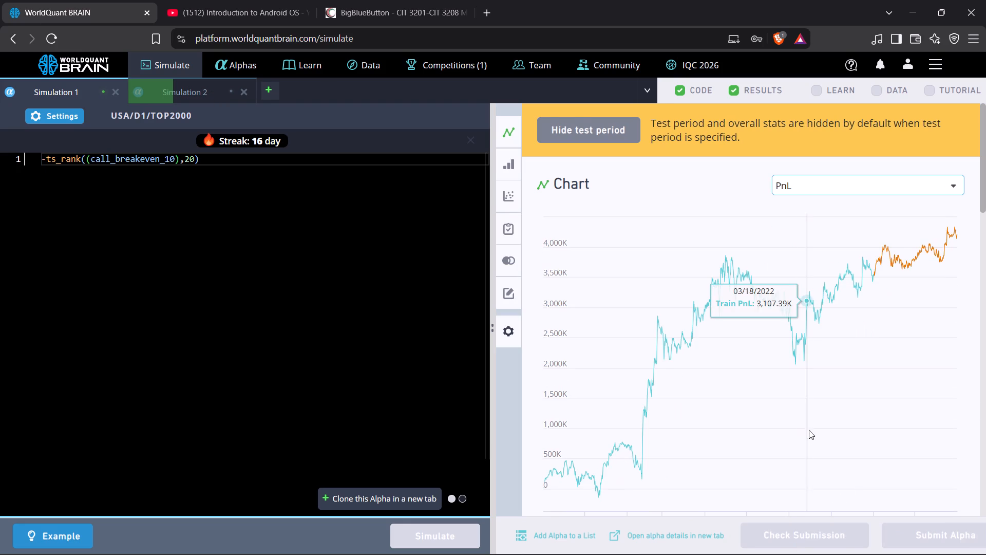
{"action": "scroll", "coordinate": [809, 396], "scroll_direction": "down", "scroll_amount": 10}
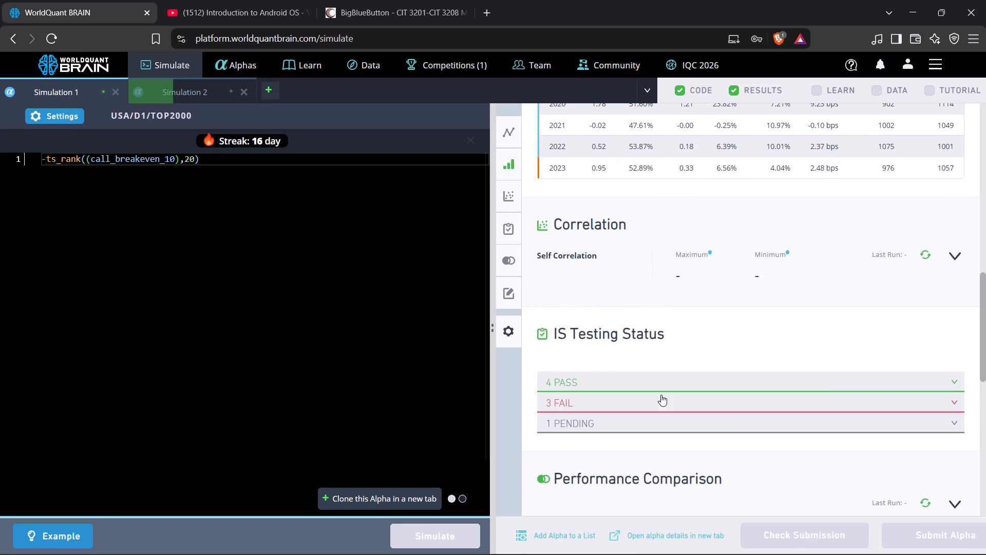
In Simulation 1's settings, change the universe to TOP3000 and increase the decay, apply them, and simulate -ts_rank((call_breakeven_10),20).
{"action": "left_click", "coordinate": [68, 118]}
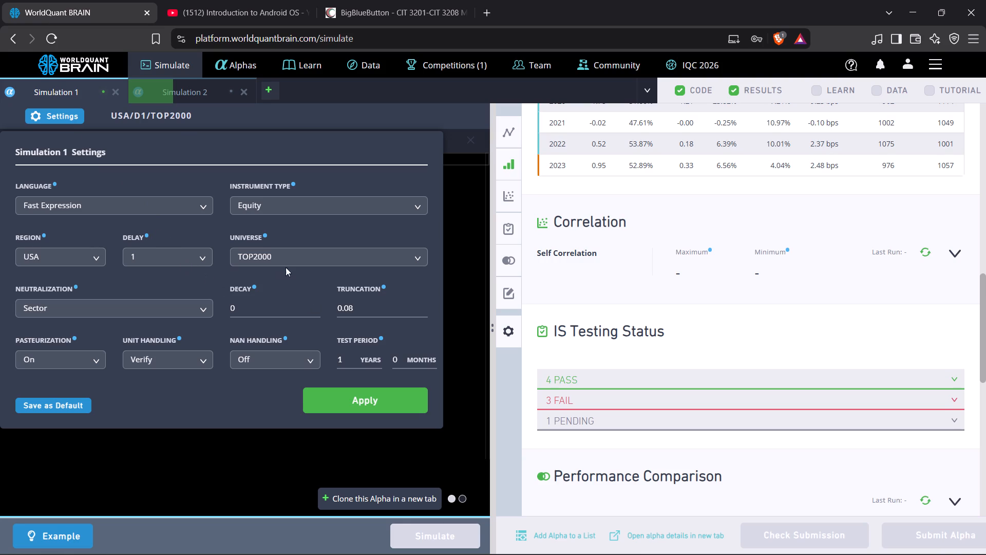
{"action": "left_click", "coordinate": [321, 258]}
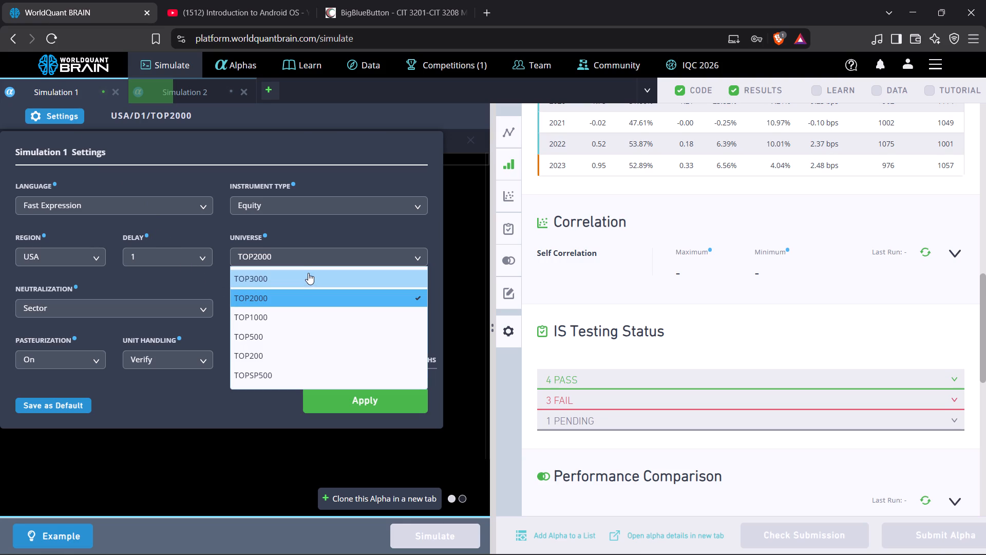
{"action": "left_click", "coordinate": [307, 275]}
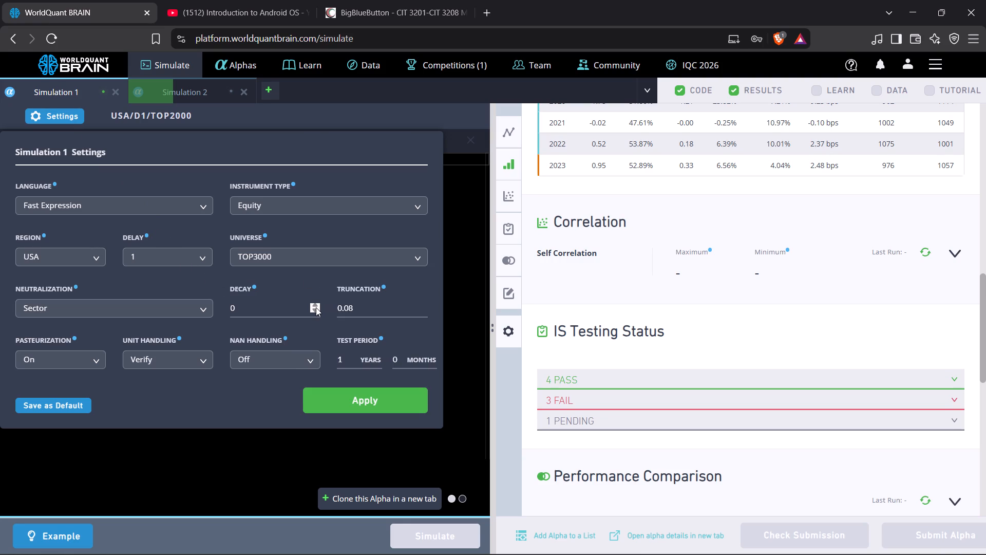
{"action": "left_click", "coordinate": [316, 307]}
{"action": "left_click", "coordinate": [316, 307]}
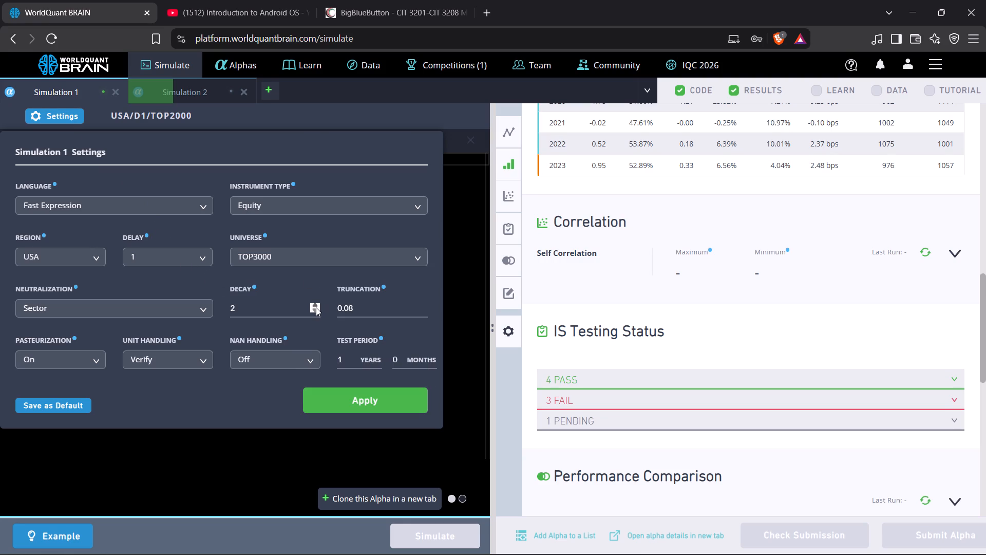
{"action": "double_click", "coordinate": [316, 307]}
{"action": "left_click", "coordinate": [354, 395]}
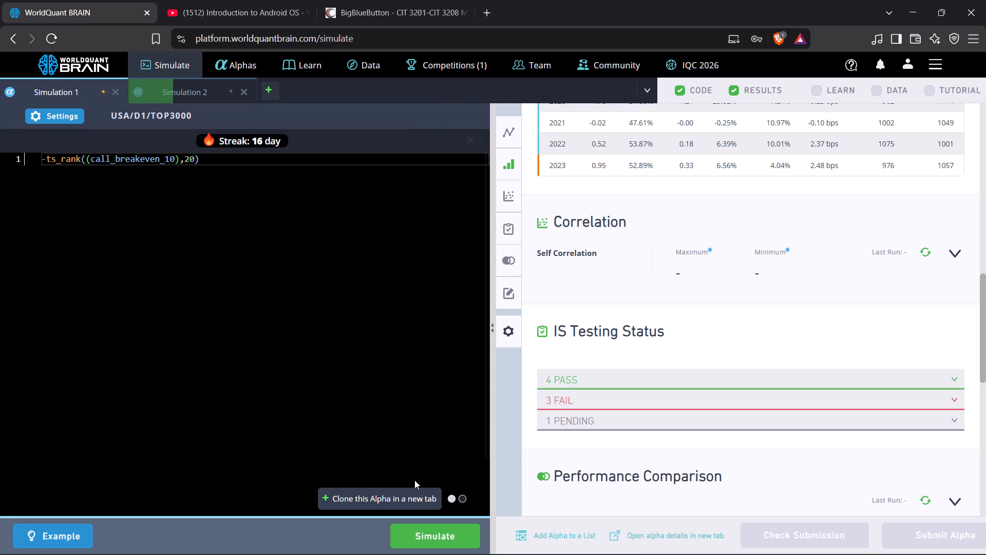
{"action": "left_click", "coordinate": [425, 532]}
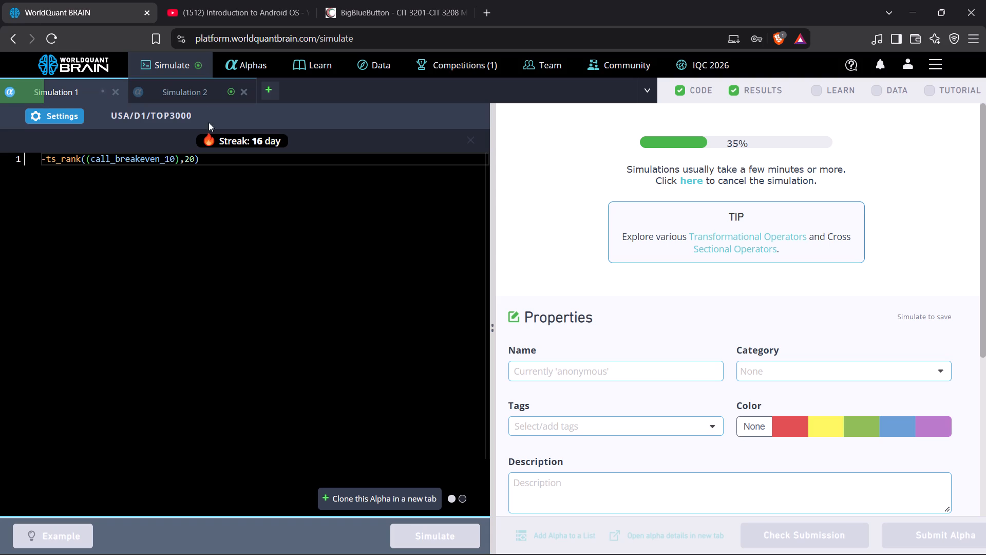
In Simulation 2, reveal the test period for -ts_mean((scl12_buzz),12) and examine its chart, yearly summary and failed IS checks.
{"action": "left_click", "coordinate": [201, 91]}
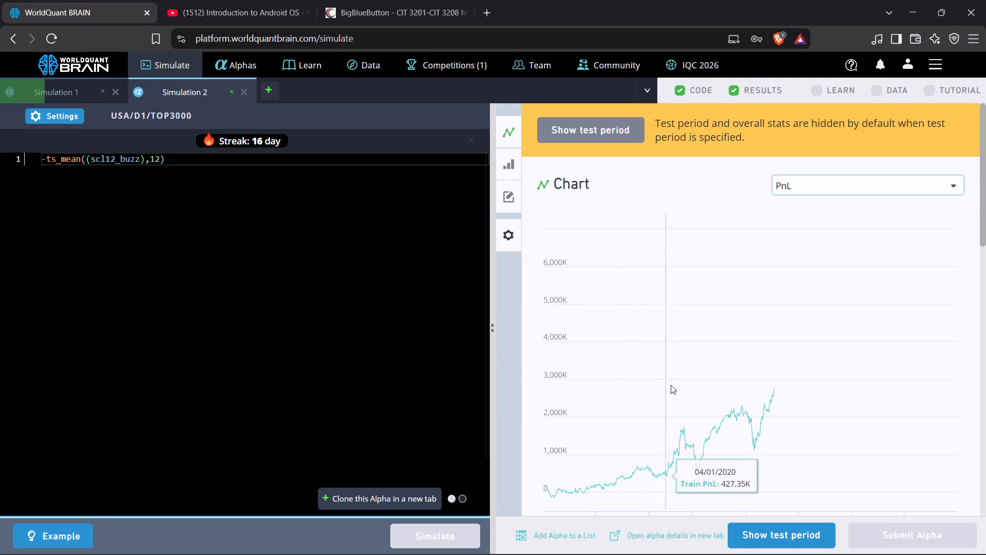
{"action": "left_click", "coordinate": [794, 539]}
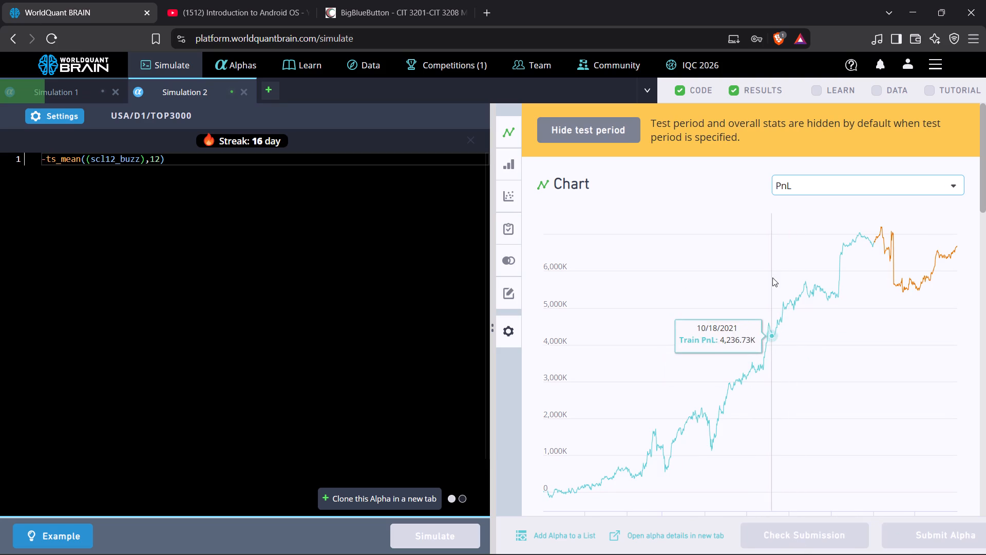
{"action": "scroll", "coordinate": [772, 281], "scroll_direction": "down", "scroll_amount": 10}
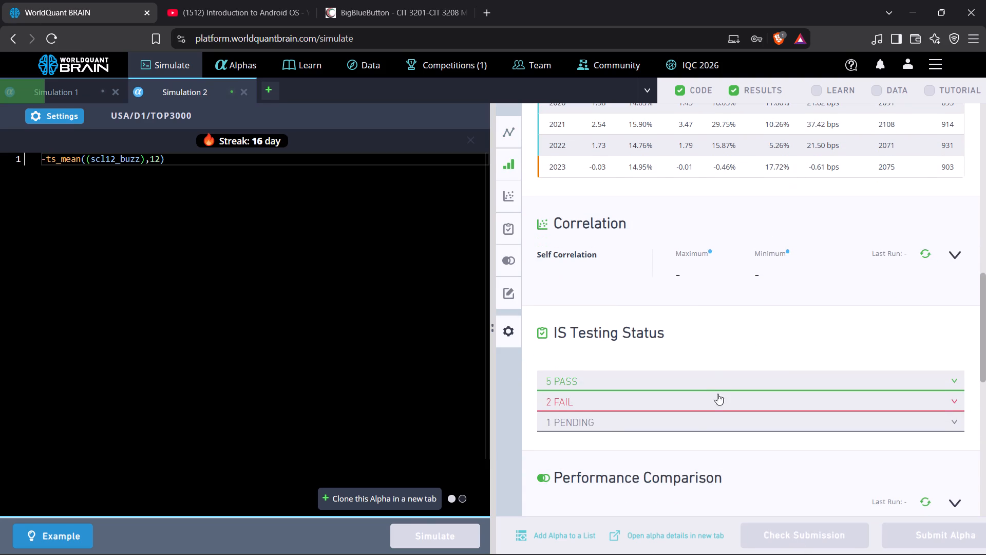
{"action": "left_click", "coordinate": [686, 394]}
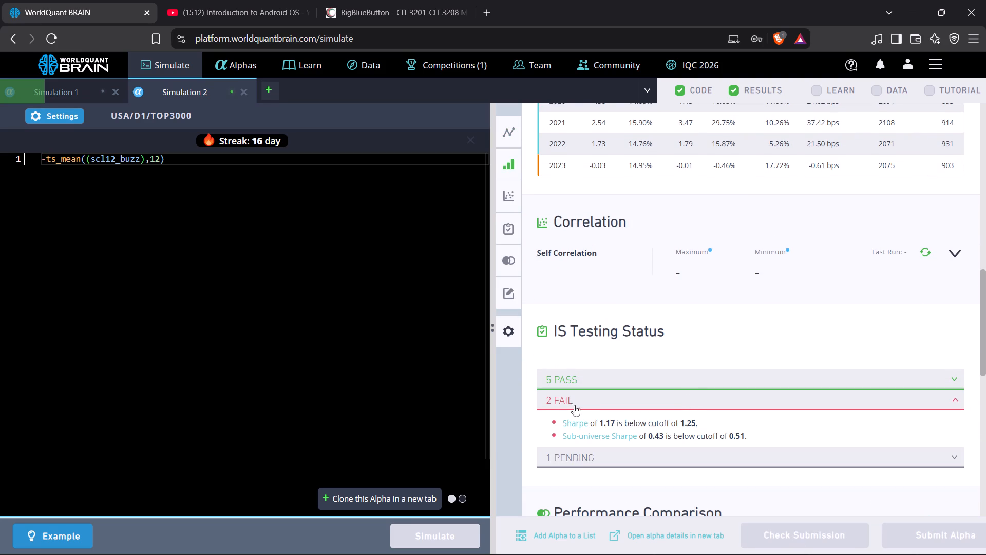
Change the lookback window in Simulation 2 to 9, giving -ts_mean((scl12_buzz),9), and simulate it.
{"action": "left_click", "coordinate": [160, 160]}
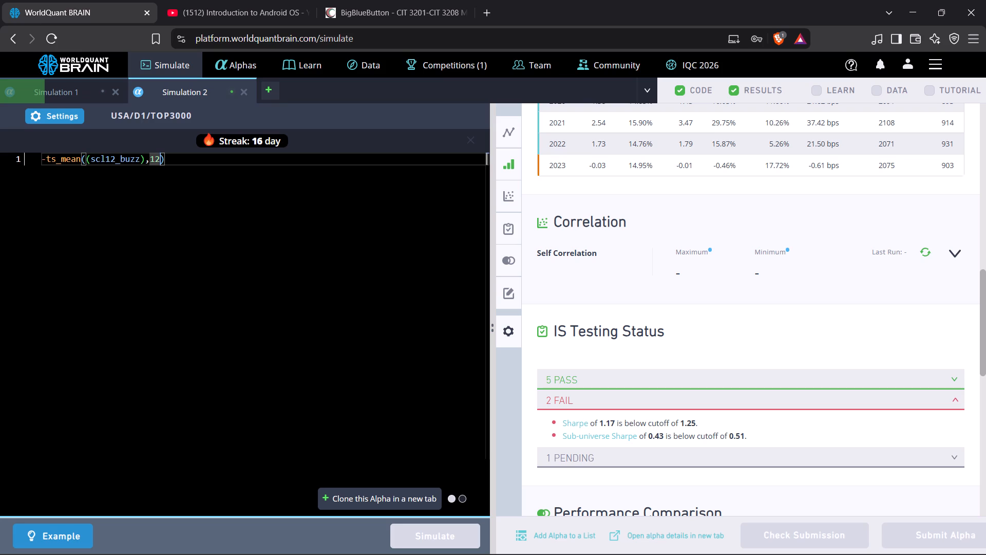
{"action": "key", "text": "BackSpace"}
{"action": "key", "text": "BackSpace"}
{"action": "key", "text": "9"}
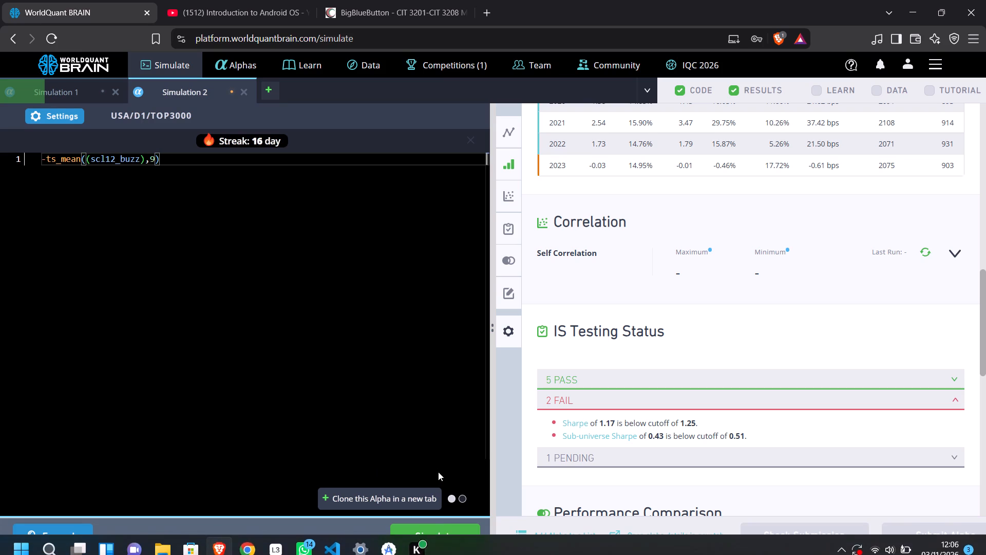
{"action": "left_click", "coordinate": [440, 536]}
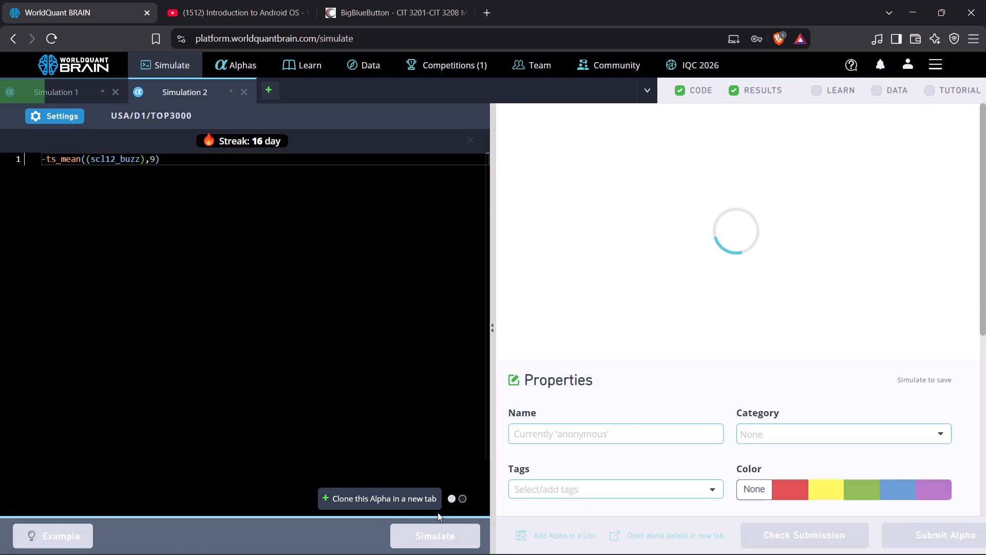
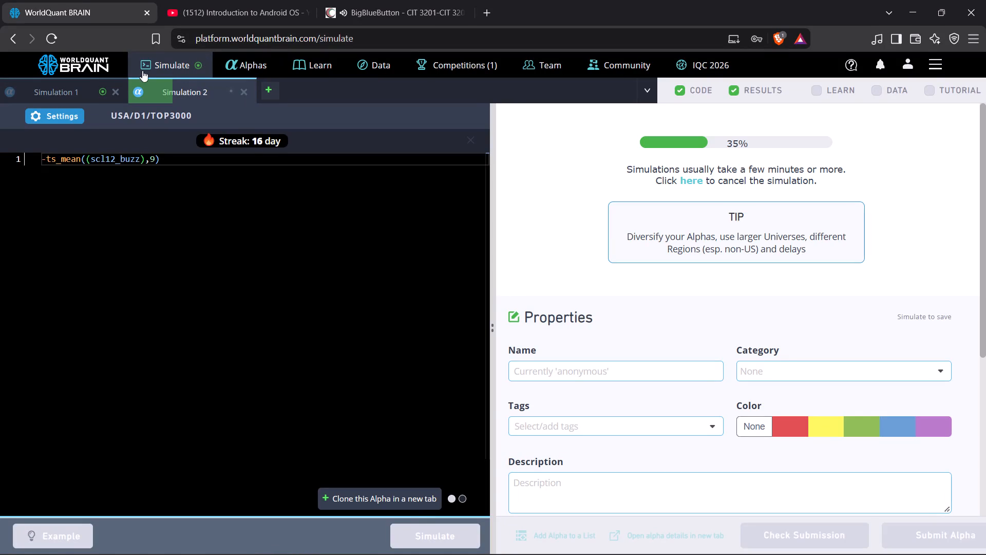
In Simulation 1, reveal the test period for -ts_rank((call_breakeven_10),20), examine its PnL chart, and return to Simulation 2.
{"action": "left_click", "coordinate": [87, 92]}
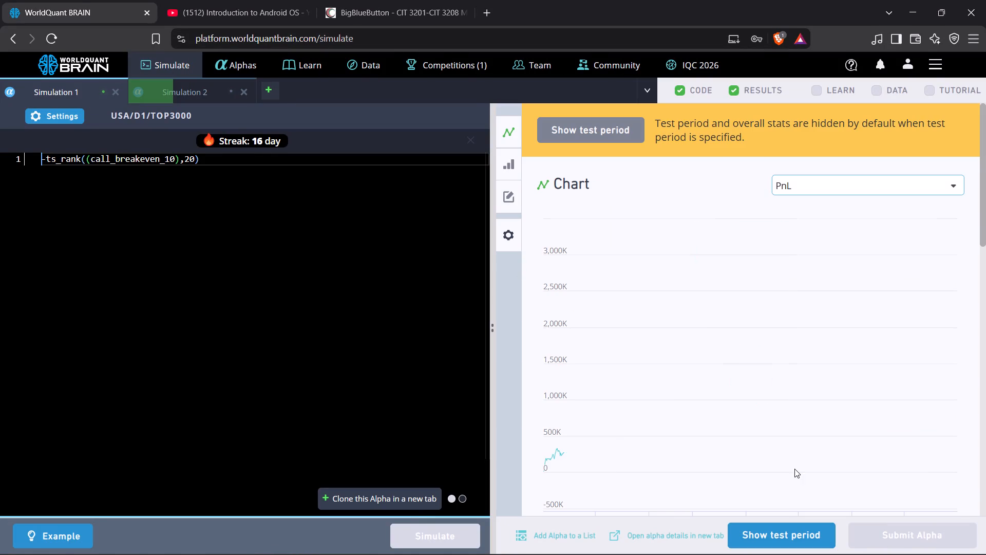
{"action": "left_click", "coordinate": [781, 532]}
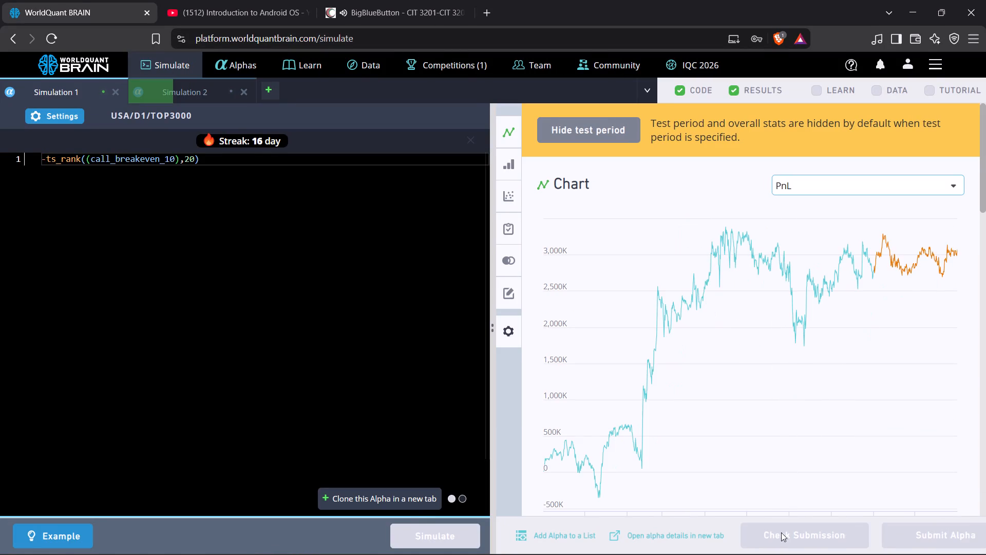
{"action": "left_click", "coordinate": [191, 88]}
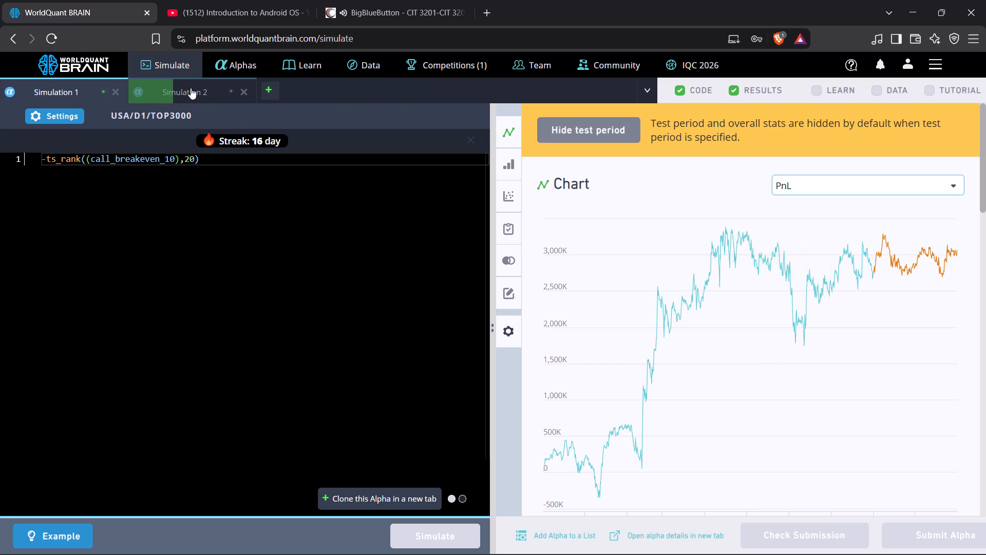
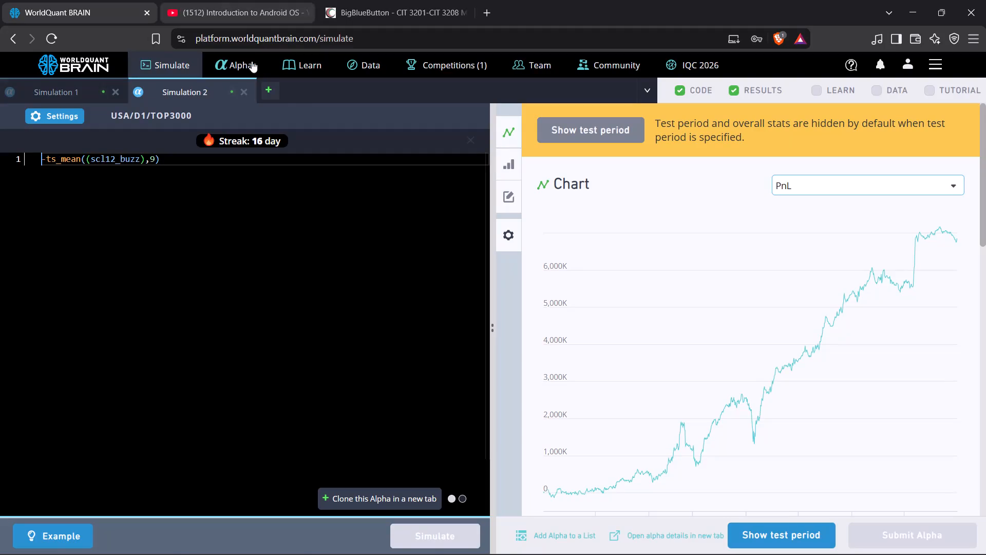
Reveal the test period for -ts_mean((scl12_buzz),9) and examine its PnL chart, IS Summary and testing status.
{"action": "left_click", "coordinate": [804, 538]}
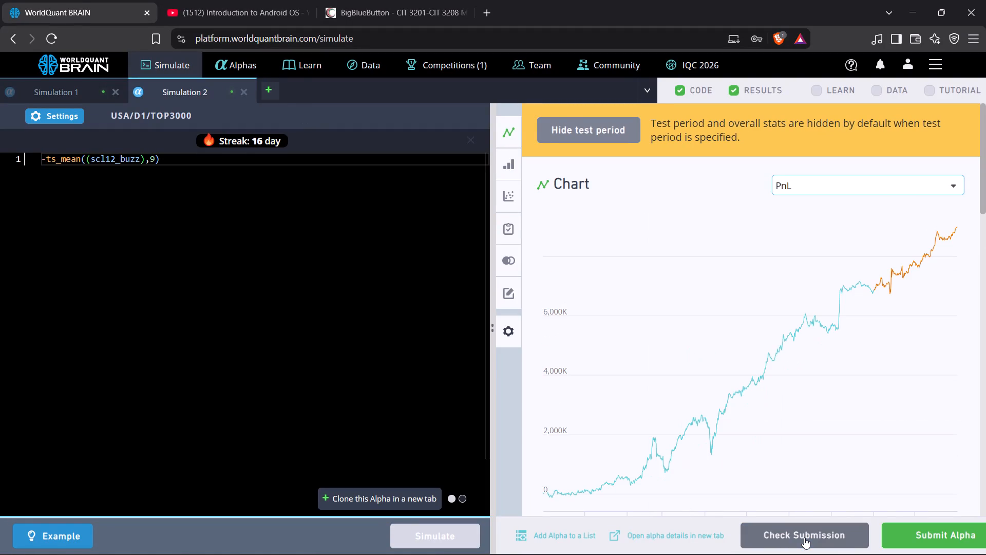
{"action": "scroll", "coordinate": [794, 316], "scroll_direction": "up", "scroll_amount": 2}
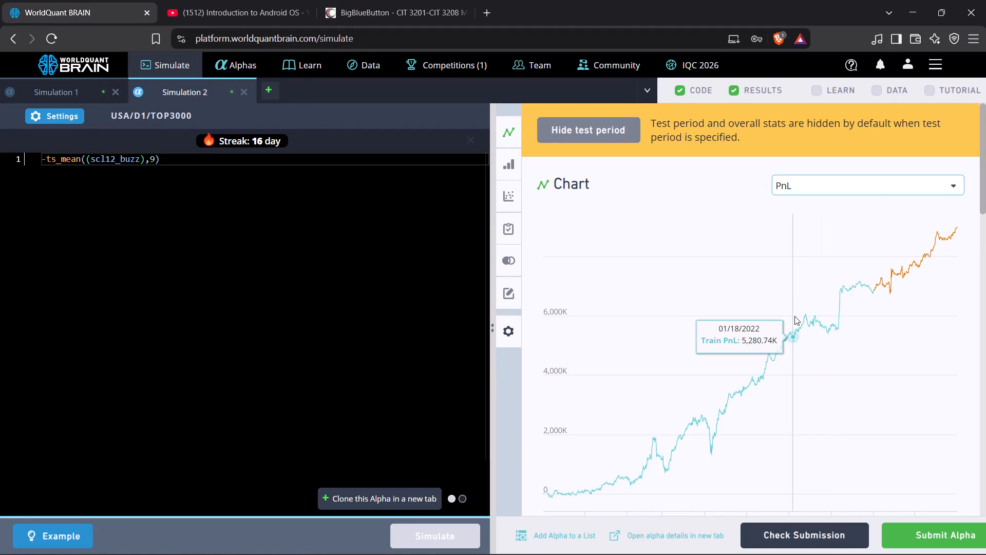
{"action": "scroll", "coordinate": [794, 316], "scroll_direction": "up", "scroll_amount": 4}
{"action": "scroll", "coordinate": [794, 316], "scroll_direction": "down", "scroll_amount": 4}
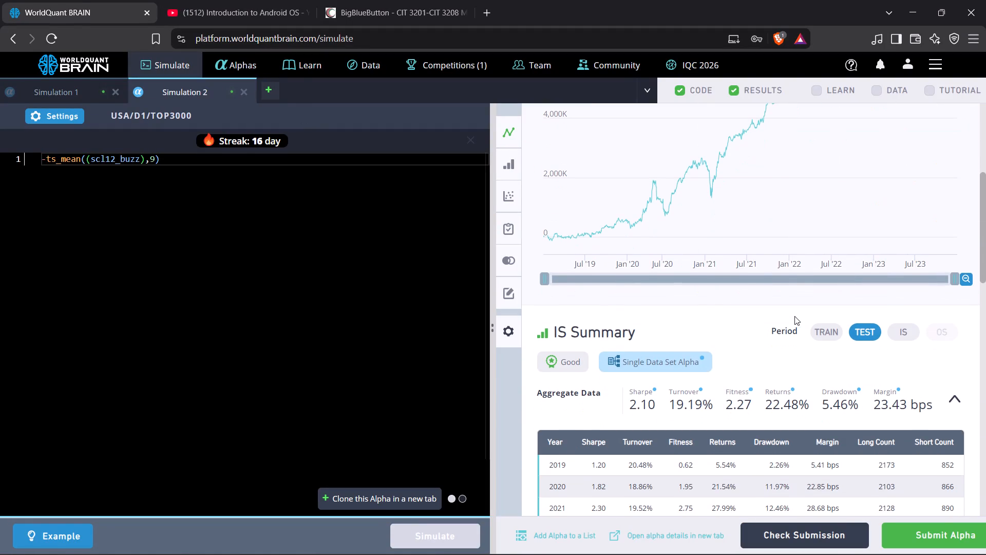
{"action": "scroll", "coordinate": [794, 316], "scroll_direction": "up", "scroll_amount": 3}
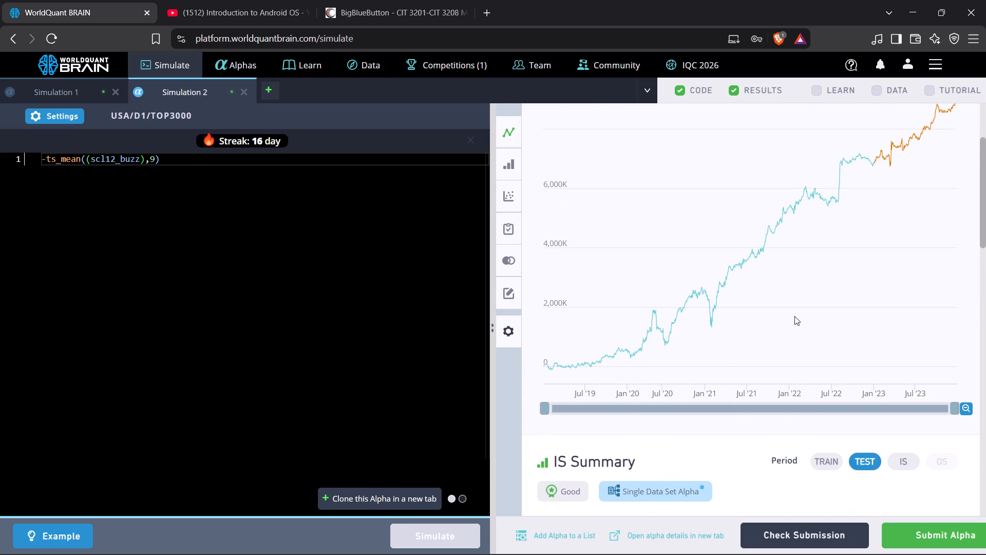
{"action": "scroll", "coordinate": [794, 316], "scroll_direction": "up", "scroll_amount": 5}
{"action": "scroll", "coordinate": [794, 316], "scroll_direction": "down", "scroll_amount": 2}
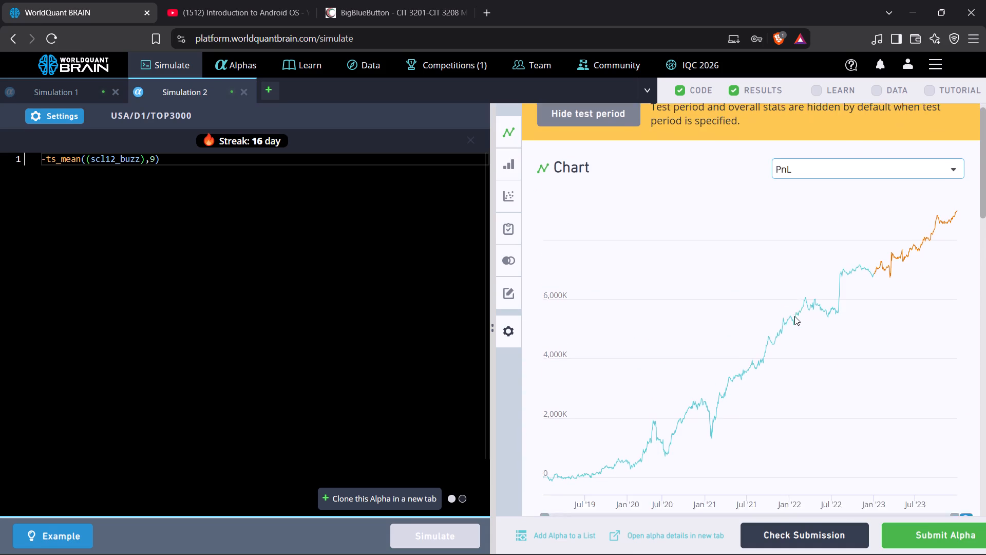
{"action": "scroll", "coordinate": [794, 316], "scroll_direction": "down", "scroll_amount": 9}
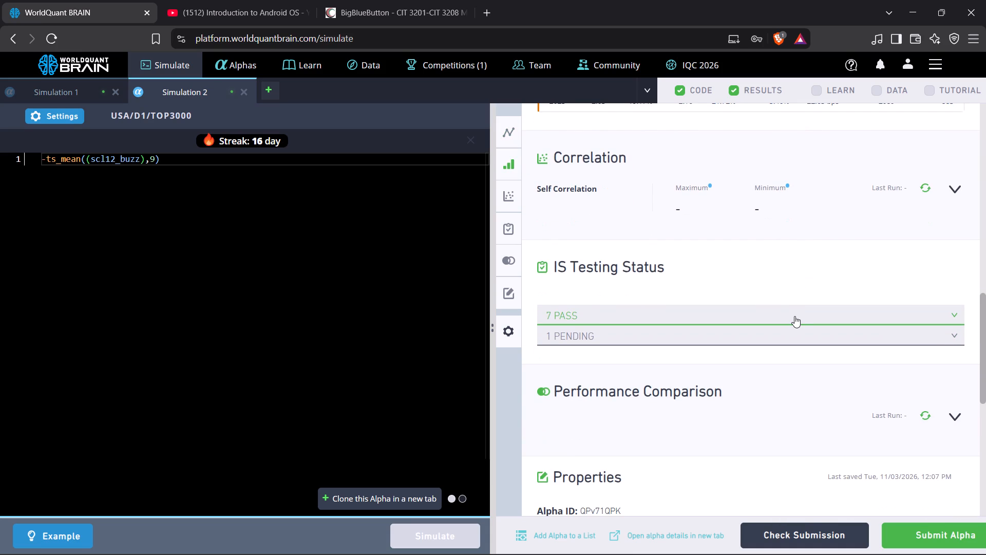
Run the self-correlation calculation and the submission check for the -ts_mean((scl12_buzz),9) alpha.
{"action": "left_click", "coordinate": [924, 190]}
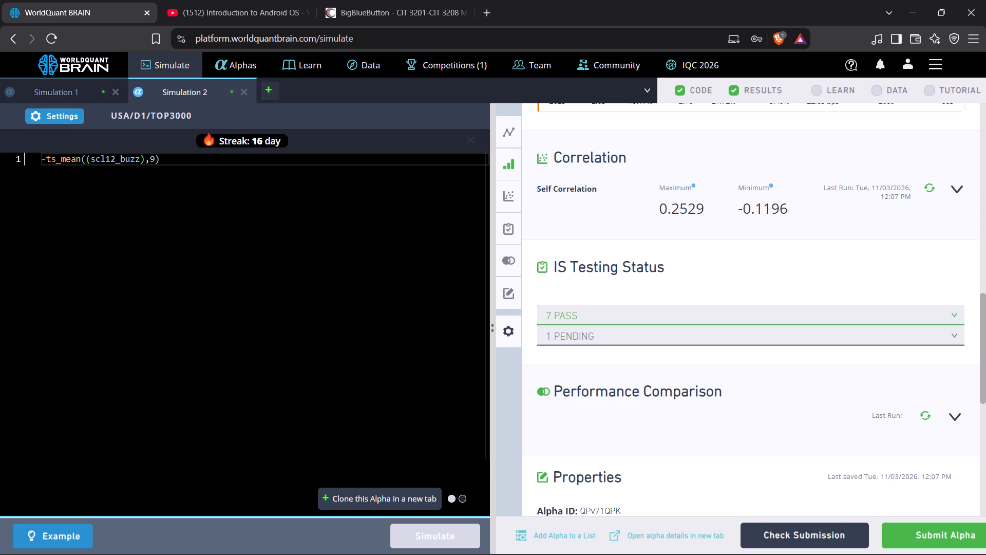
{"action": "left_click", "coordinate": [809, 536]}
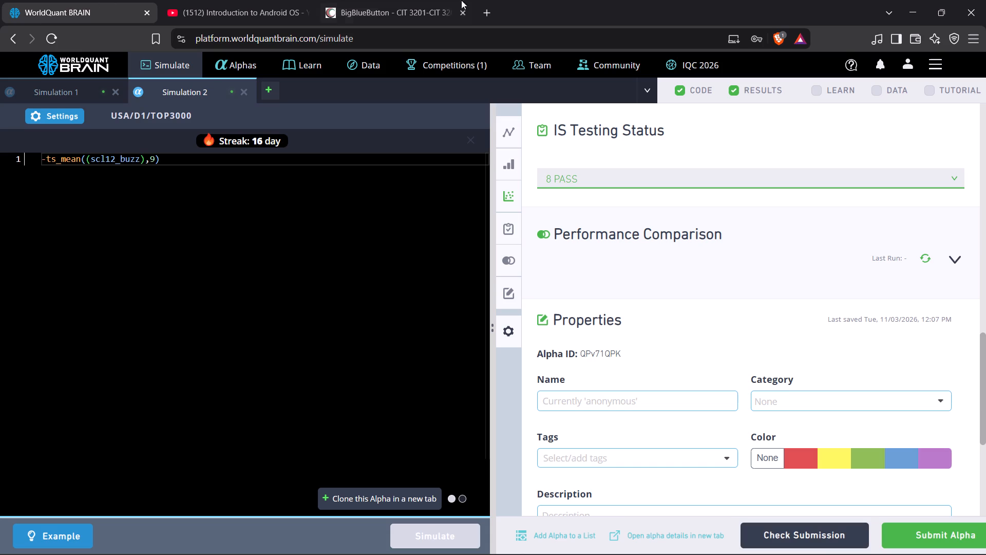
Name the -ts_mean((scl12_buzz),9) alpha "submit 6" in its properties.
{"action": "left_click", "coordinate": [576, 404]}
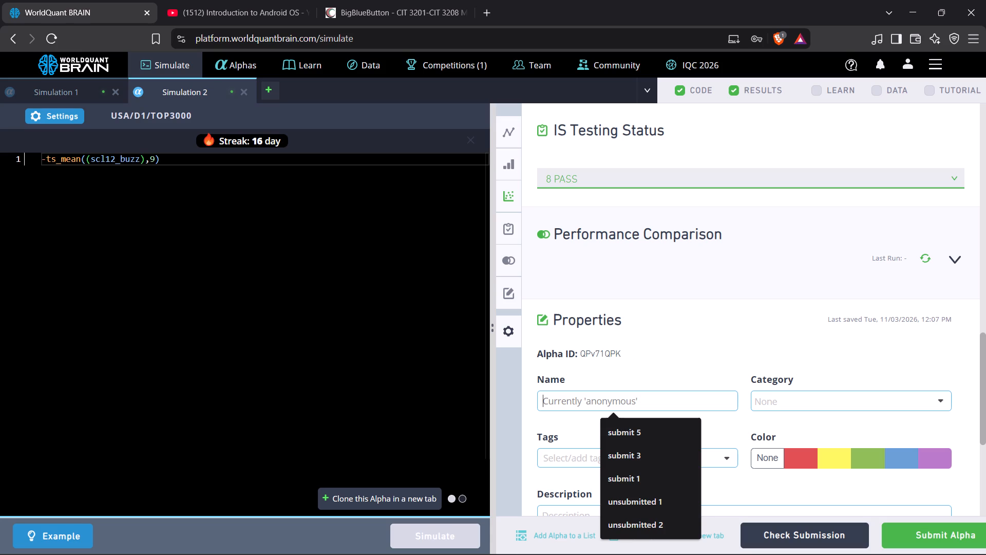
{"action": "type", "text": "su"}
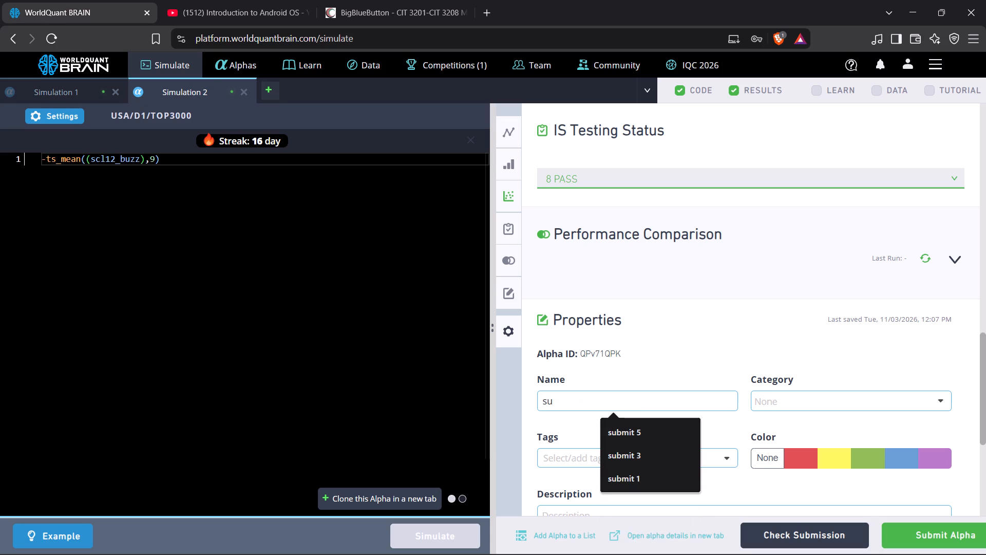
{"action": "type", "text": "bmi"}
{"action": "key", "text": "t"}
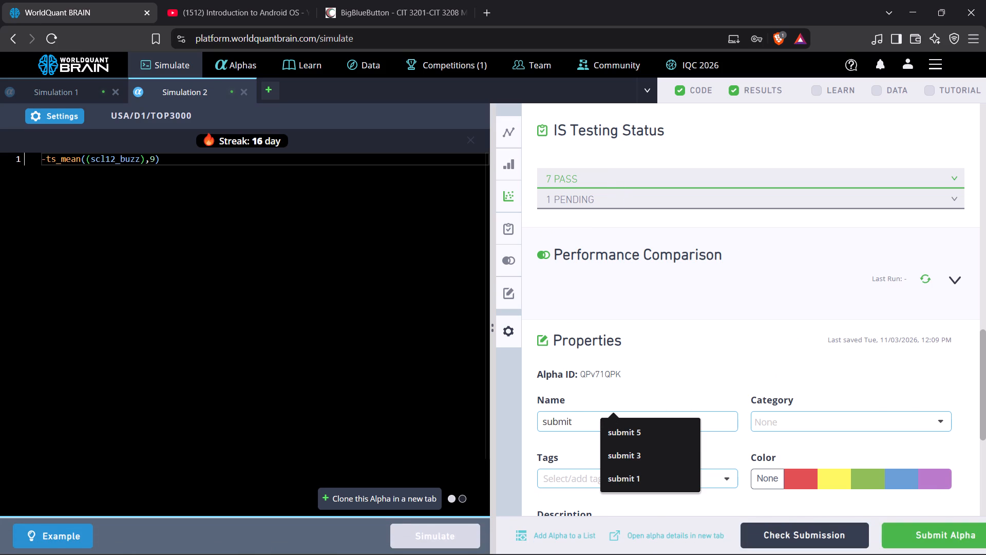
{"action": "key", "text": "space"}
{"action": "type", "text": "6"}
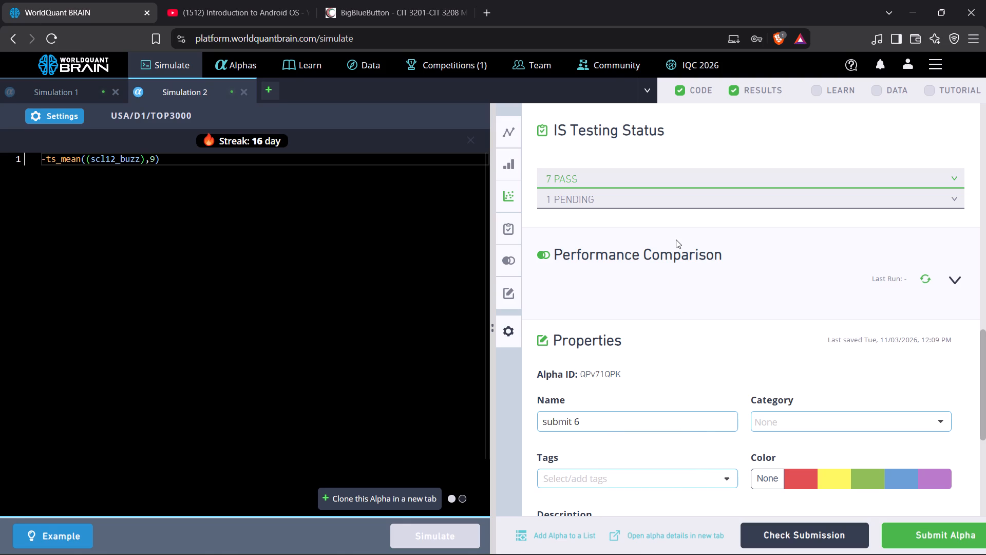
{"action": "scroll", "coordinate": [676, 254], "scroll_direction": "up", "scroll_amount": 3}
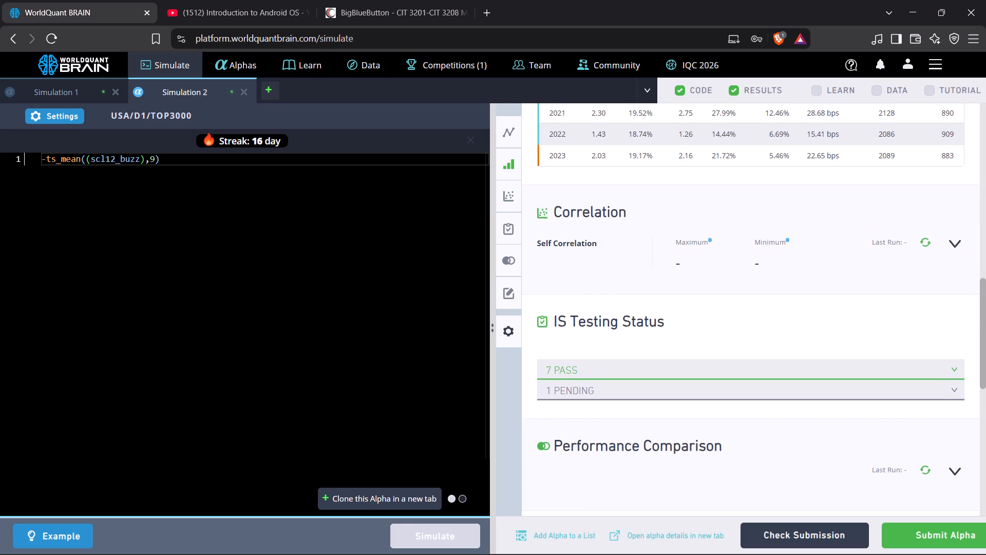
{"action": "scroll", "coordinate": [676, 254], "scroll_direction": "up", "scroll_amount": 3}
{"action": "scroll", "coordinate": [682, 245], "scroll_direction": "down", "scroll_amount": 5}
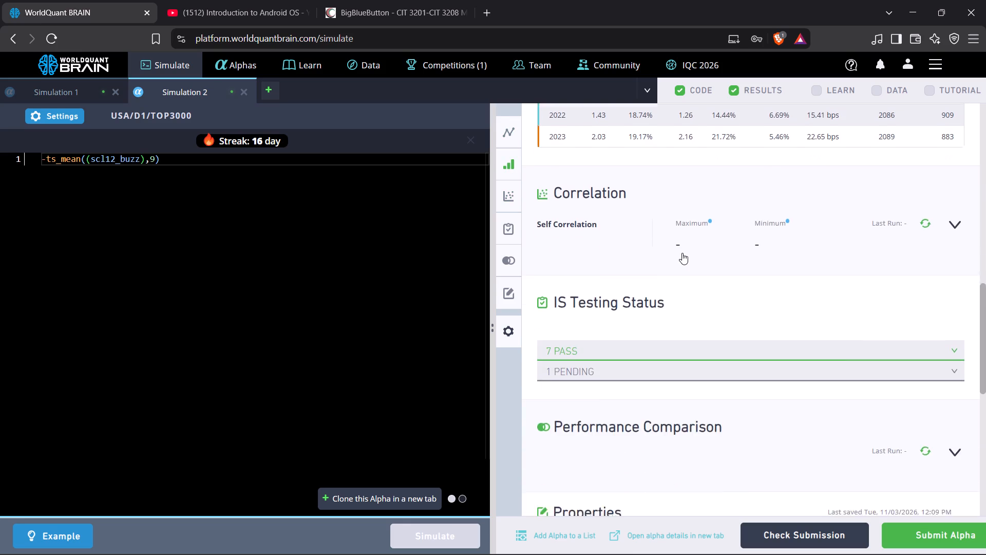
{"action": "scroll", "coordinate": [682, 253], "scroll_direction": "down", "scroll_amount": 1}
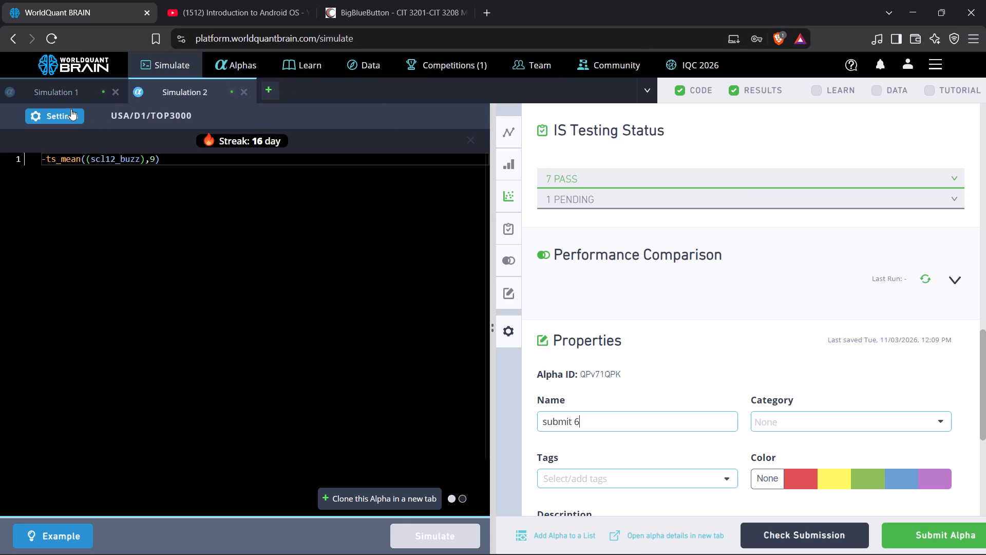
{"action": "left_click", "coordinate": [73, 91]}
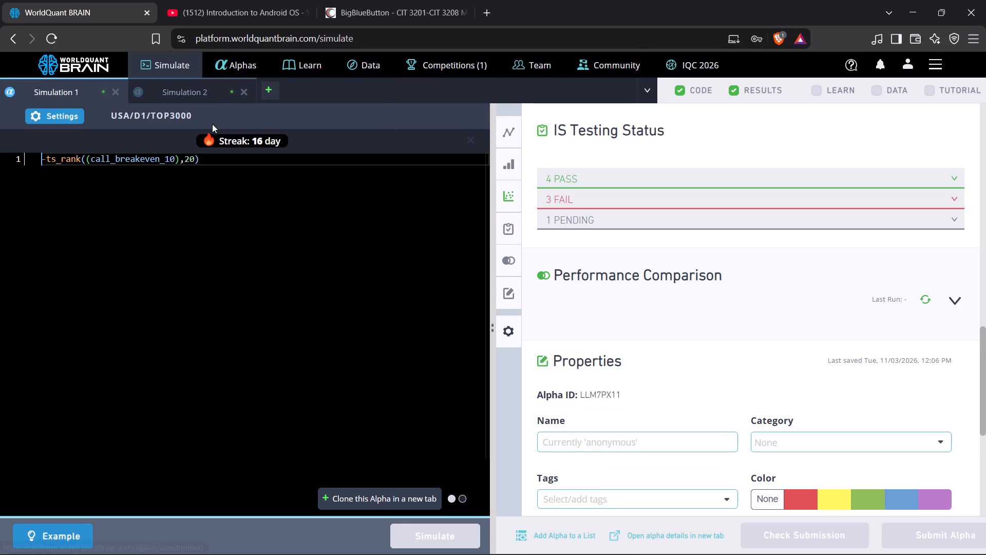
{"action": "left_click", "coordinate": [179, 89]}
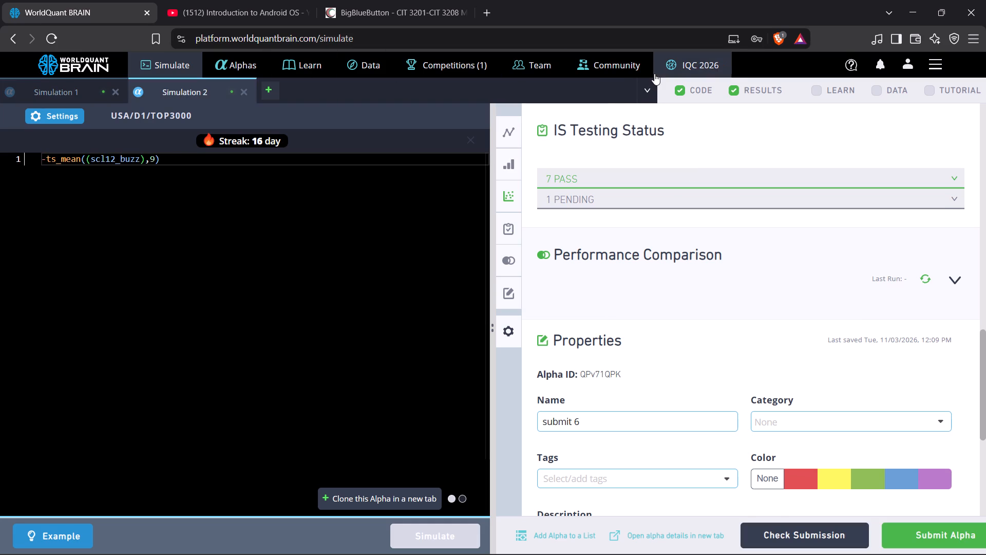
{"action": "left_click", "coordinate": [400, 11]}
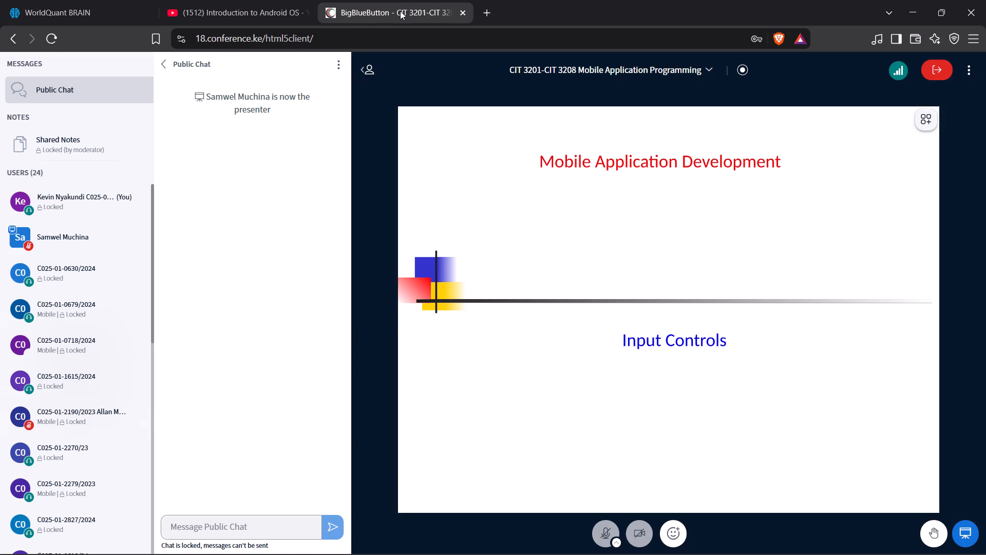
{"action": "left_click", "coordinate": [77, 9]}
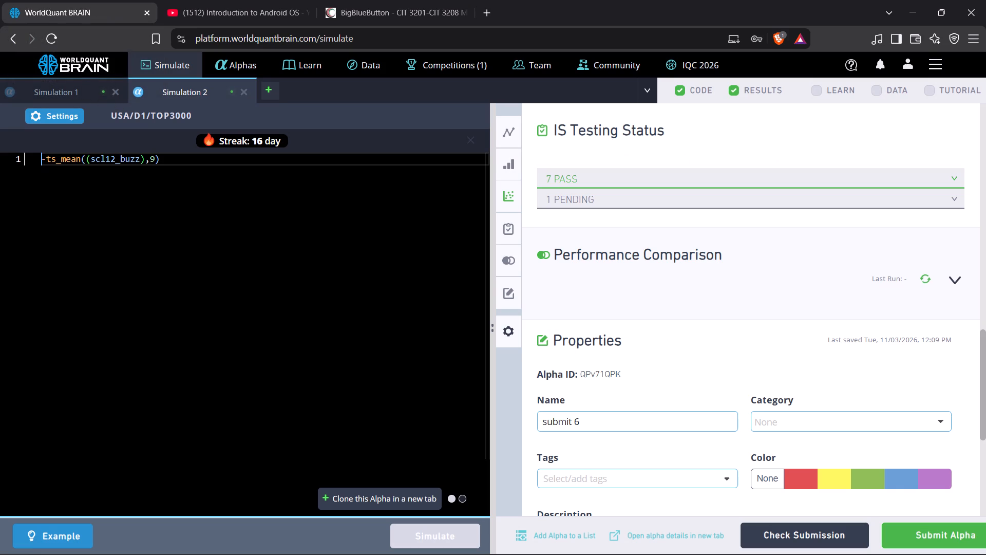
In Simulation 1, examine the PnL chart and IS Summary for -ts_rank((call_breakeven_10),20).
{"action": "left_click", "coordinate": [65, 92]}
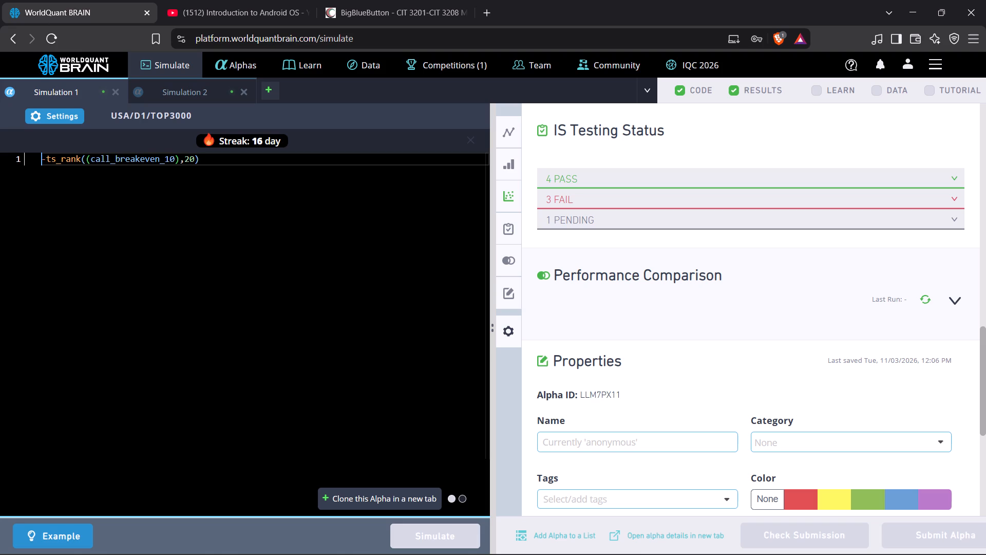
{"action": "scroll", "coordinate": [668, 318], "scroll_direction": "up", "scroll_amount": 13}
{"action": "scroll", "coordinate": [669, 319], "scroll_direction": "down", "scroll_amount": 3}
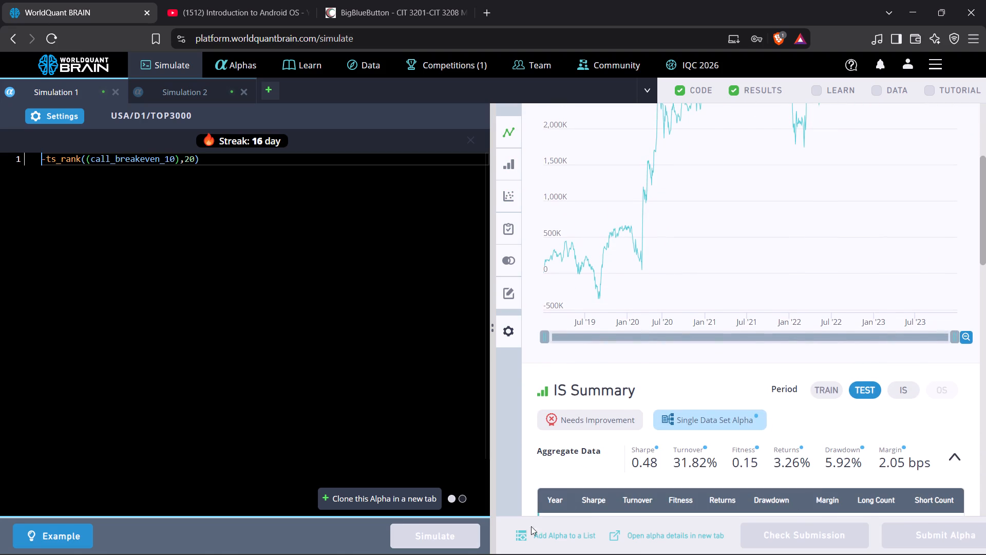
{"action": "scroll", "coordinate": [654, 288], "scroll_direction": "up", "scroll_amount": 4}
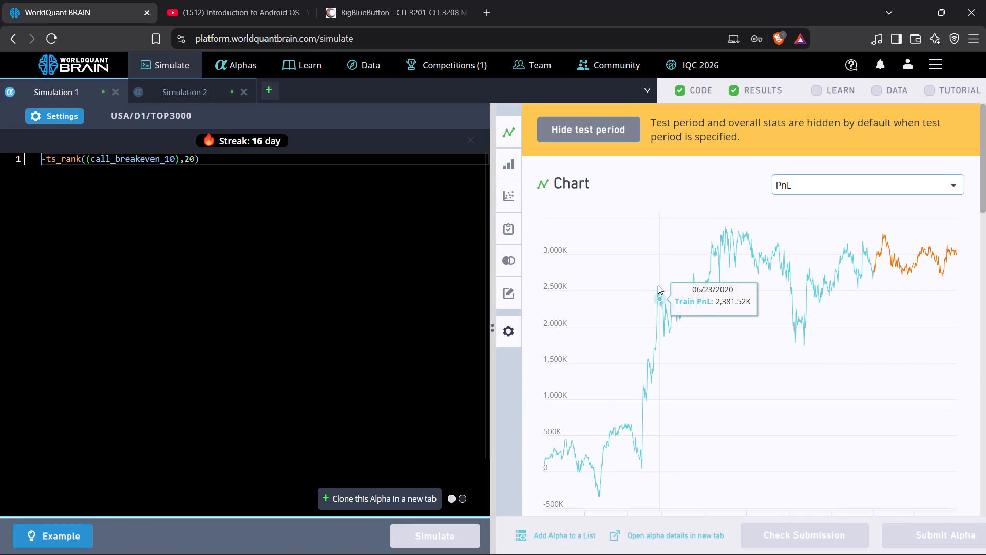
{"action": "scroll", "coordinate": [658, 285], "scroll_direction": "up", "scroll_amount": 2}
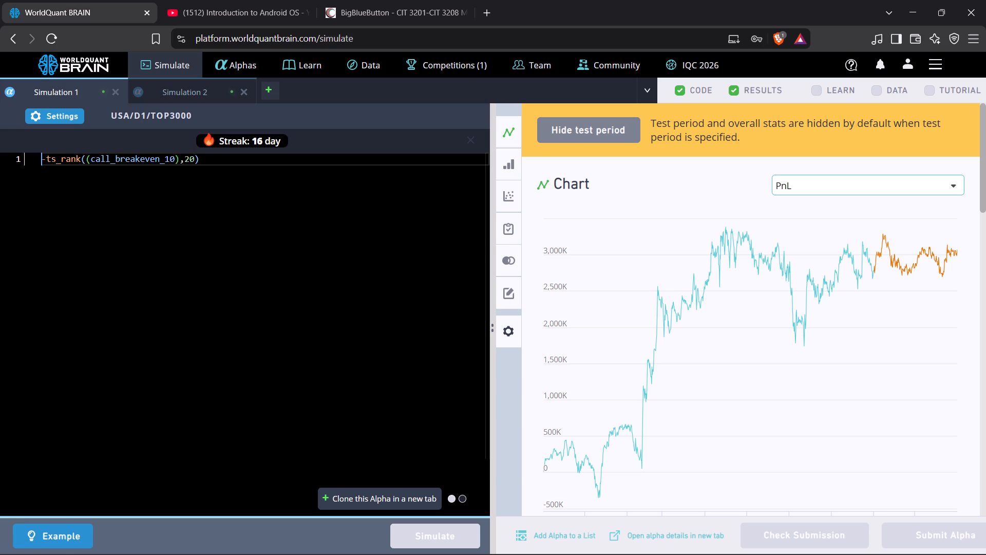
Set Simulation 1's decay to 5 and rerun the simulation of -ts_rank((call_breakeven_10),20).
{"action": "left_click", "coordinate": [74, 119]}
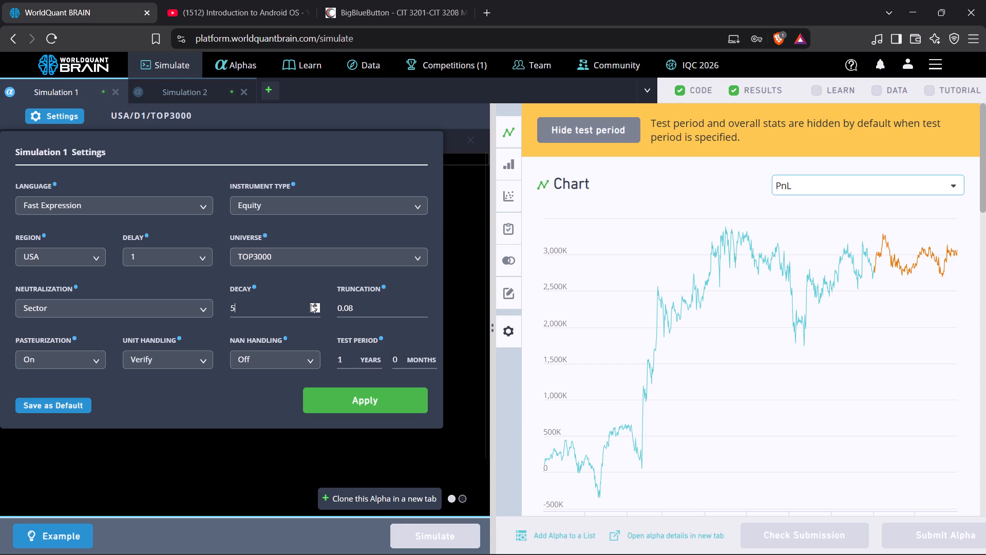
{"action": "left_click", "coordinate": [365, 400]}
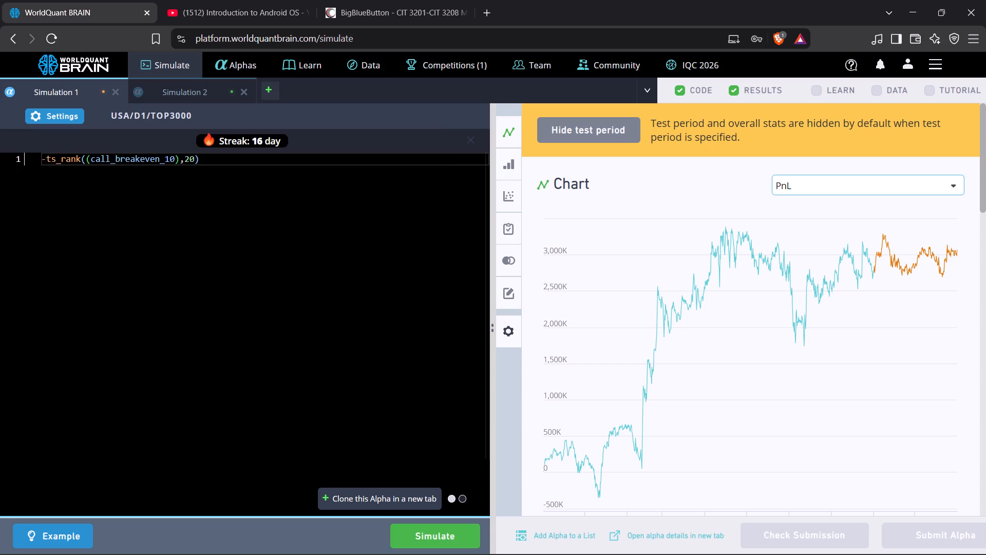
{"action": "left_click", "coordinate": [415, 532]}
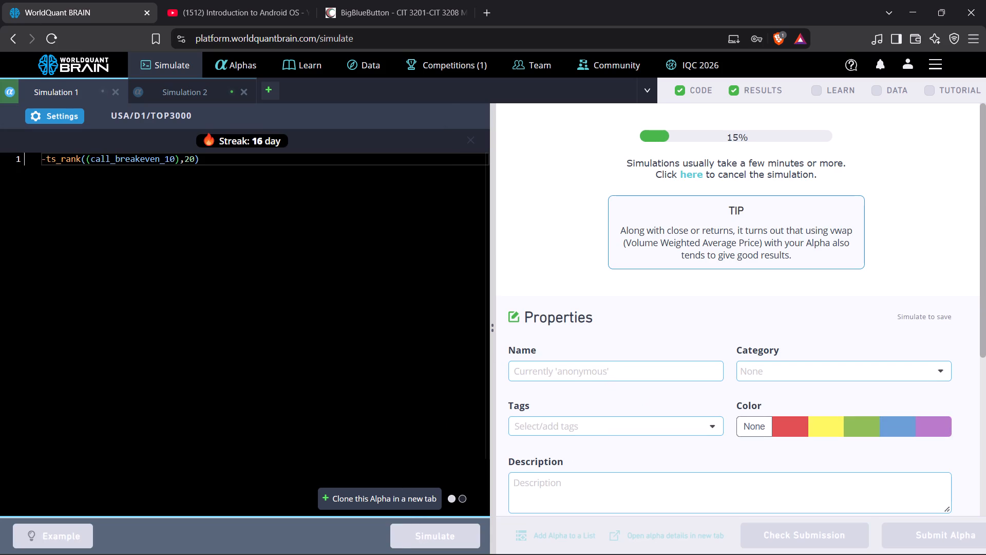
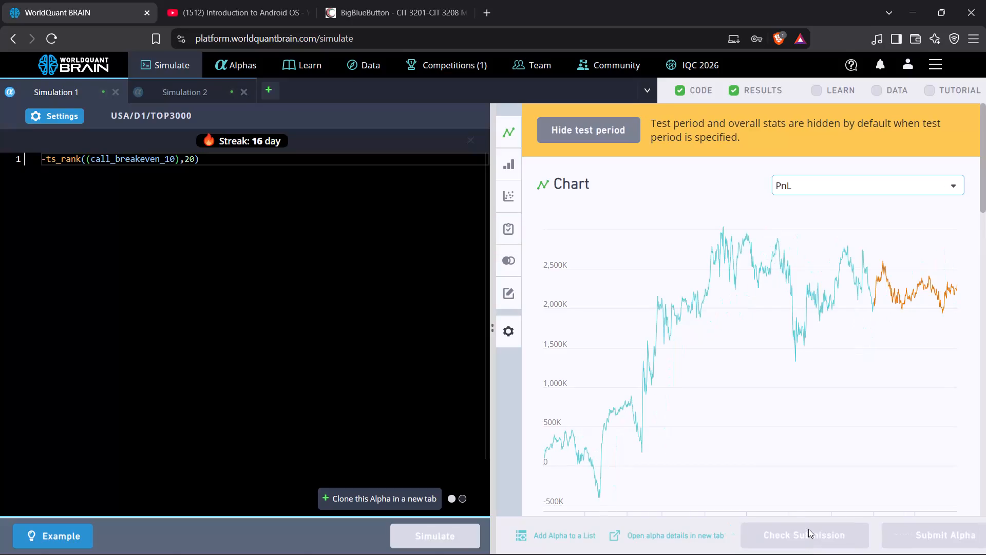
Set the lookback to 200 in Simulation 1's -ts_rank((call_breakeven_10),20) expression and run the simulation.
{"action": "left_click", "coordinate": [194, 160]}
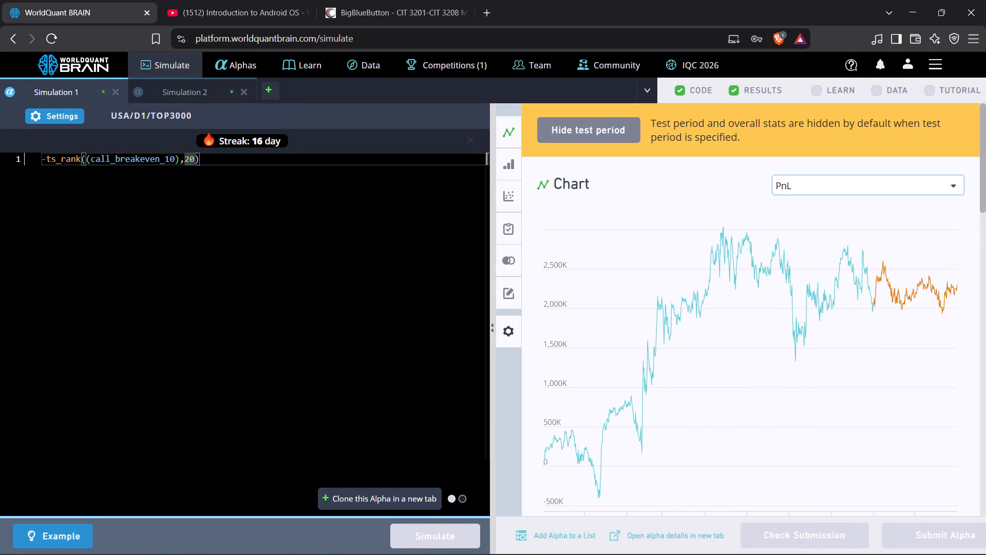
{"action": "key", "text": "0"}
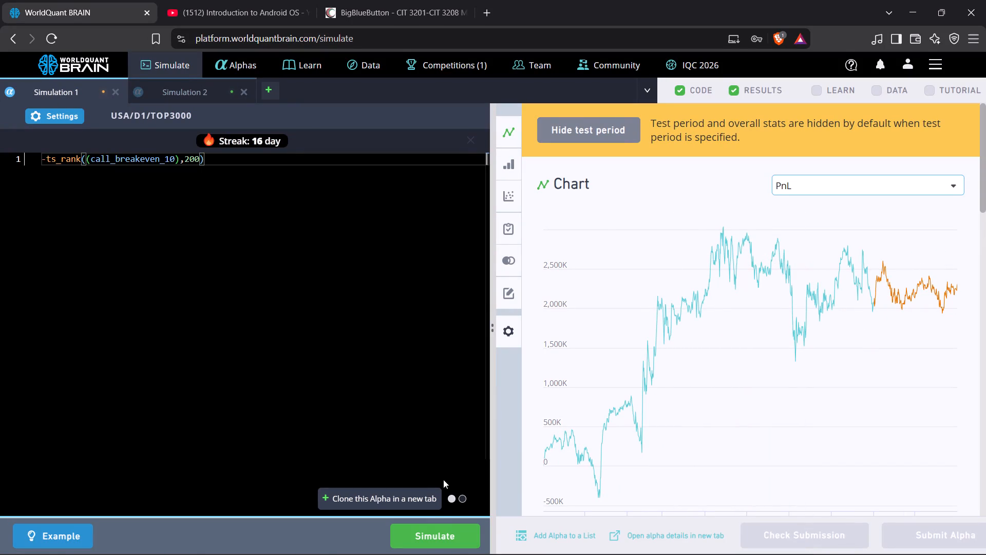
{"action": "left_click", "coordinate": [443, 536]}
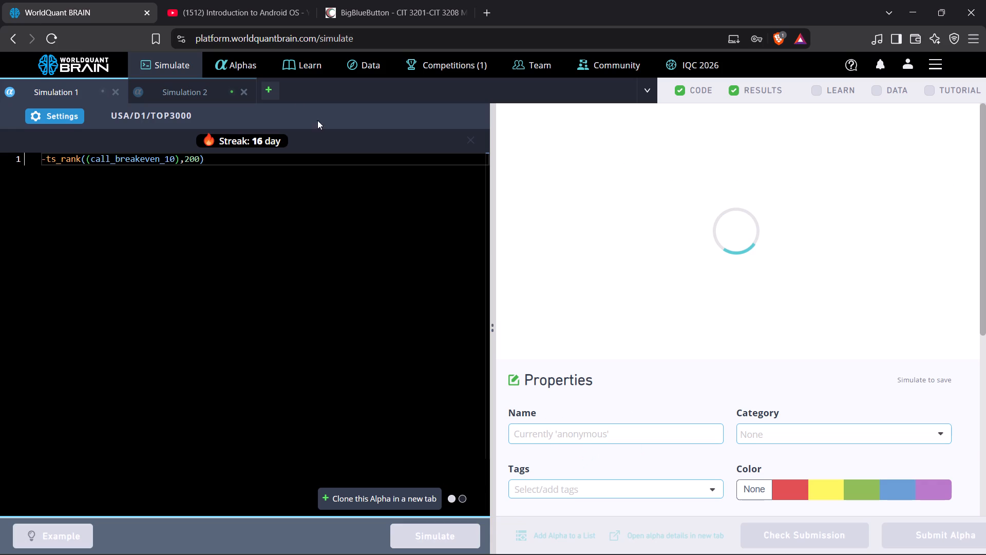
Switch to the YouTube page with the Introduction to Android OS video and close it.
{"action": "left_click", "coordinate": [377, 14]}
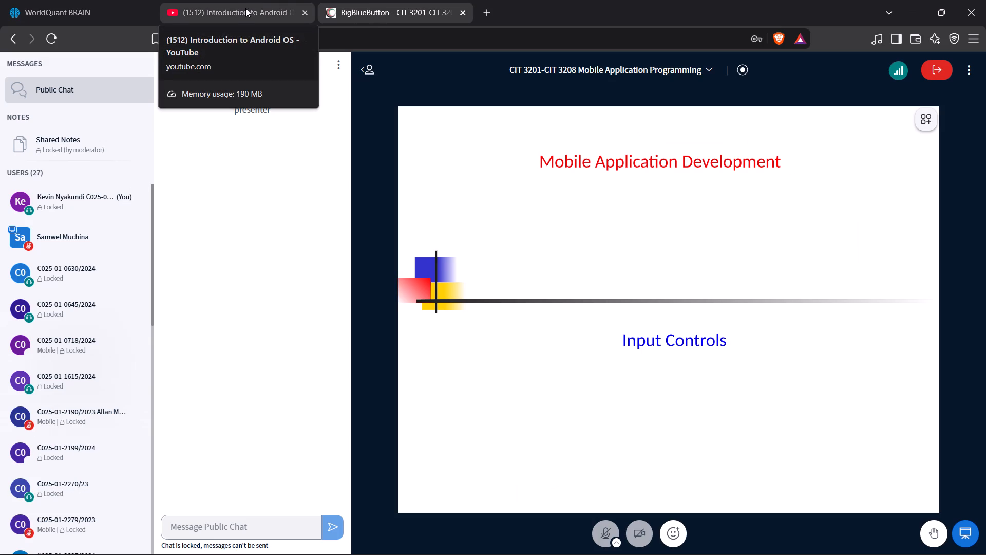
{"action": "left_click", "coordinate": [245, 8]}
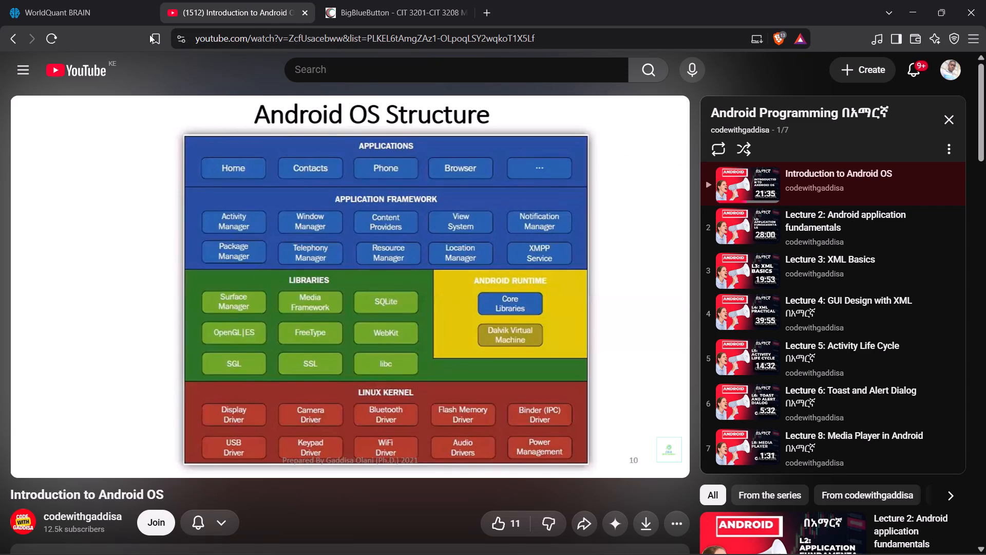
{"action": "left_click", "coordinate": [305, 13]}
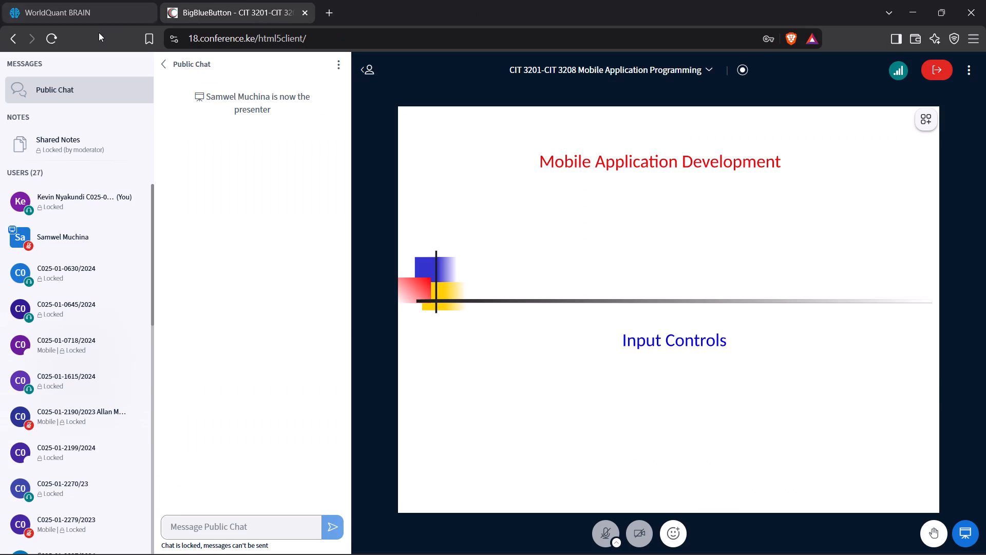
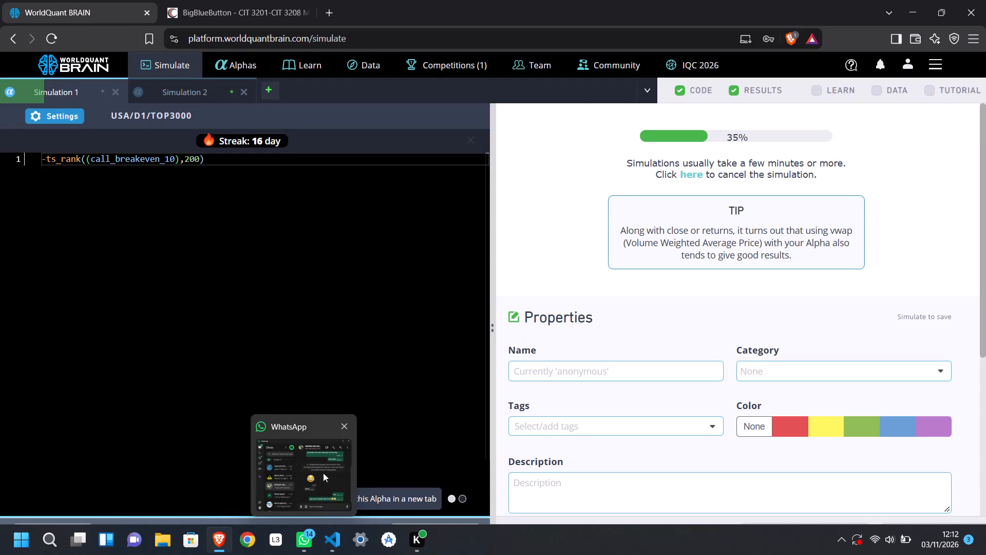
Clear the -ts_rank((call_breakeven_10),200) expression in Simulation 1 and start a replacement expression with "new" to find a matching data field.
{"action": "left_click", "coordinate": [209, 159]}
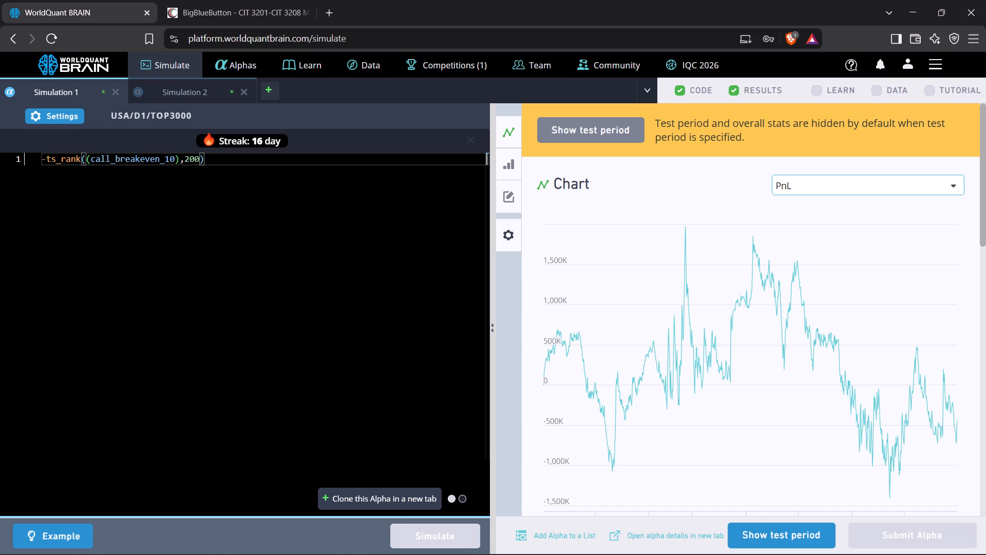
{"action": "key", "text": "BackSpace"}
{"action": "key", "text": "BackSpace"}
{"action": "key", "text": "BackSpace"}
{"action": "key", "text": "BackSpace"}
{"action": "key", "text": "BackSpace"}
{"action": "key", "text": "BackSpace"}
{"action": "key", "text": "BackSpace"}
{"action": "key", "text": "BackSpace"}
{"action": "key", "text": "BackSpace"}
{"action": "key", "text": "BackSpace"}
{"action": "key", "text": "BackSpace"}
{"action": "key", "text": "BackSpace"}
{"action": "key", "text": "BackSpace"}
{"action": "key", "text": "BackSpace"}
{"action": "key", "text": "BackSpace"}
{"action": "key", "text": "BackSpace"}
{"action": "key", "text": "BackSpace"}
{"action": "key", "text": "BackSpace"}
{"action": "key", "text": "BackSpace"}
{"action": "key", "text": "BackSpace"}
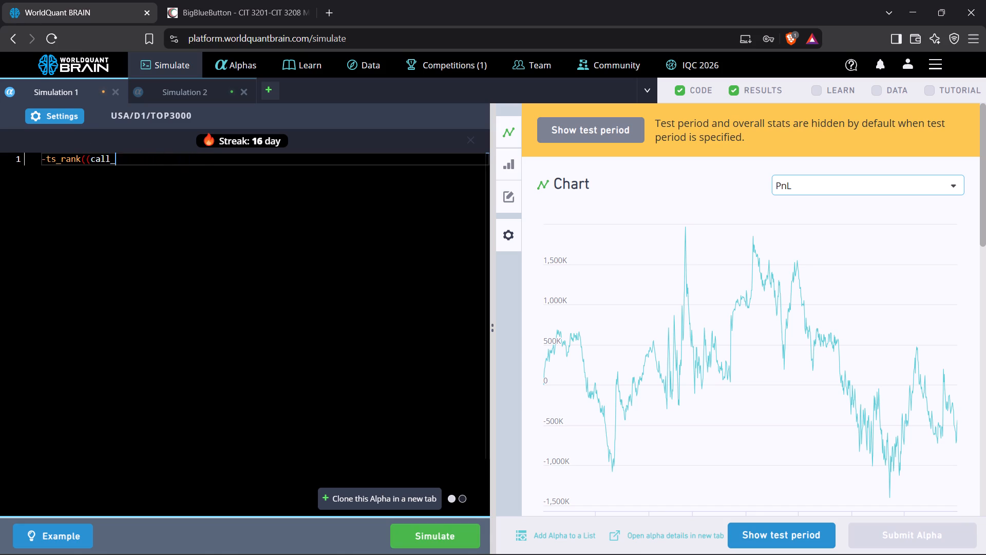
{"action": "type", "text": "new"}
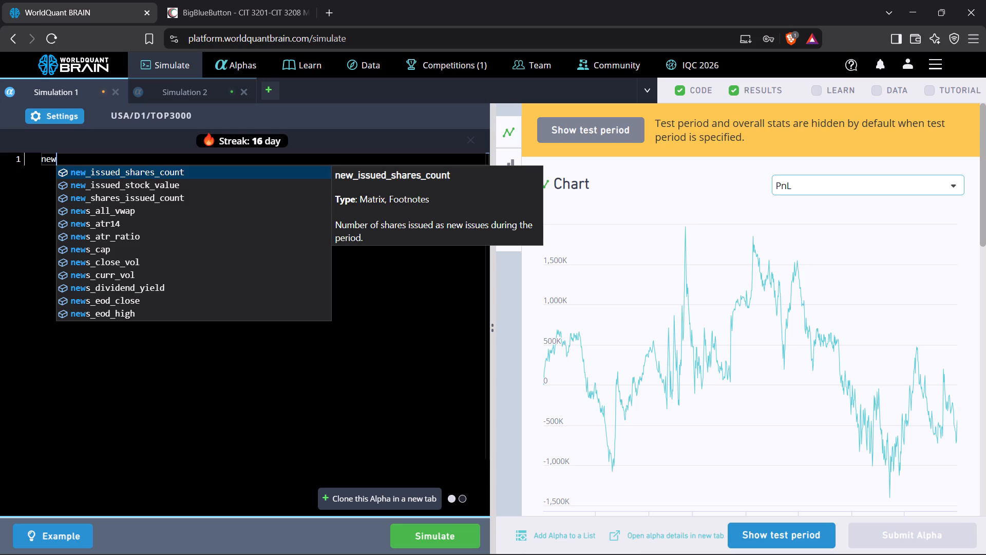
Complete Simulation 1's expression with the news_main_vwap data field from the suggestions and run the simulation.
{"action": "scroll", "coordinate": [191, 279], "scroll_direction": "down", "scroll_amount": 2}
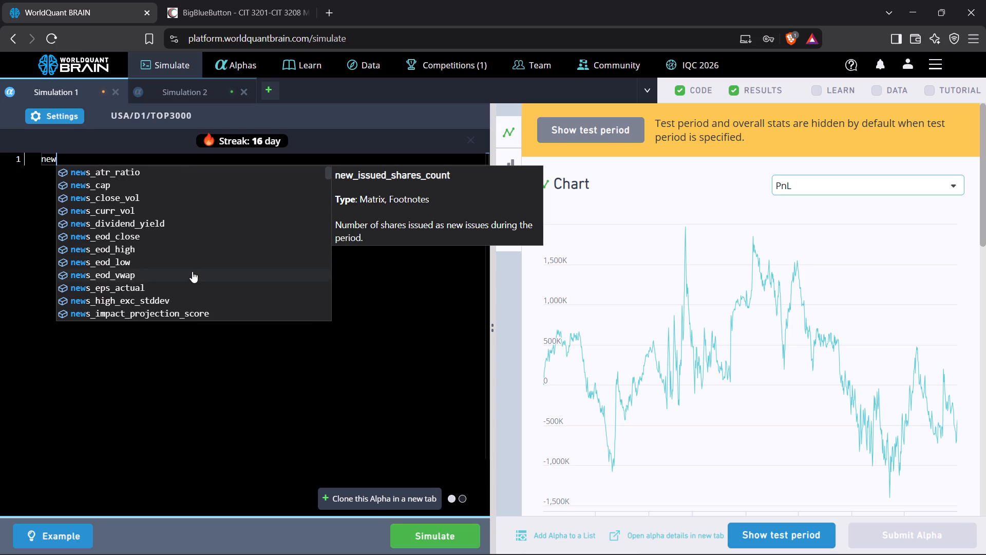
{"action": "scroll", "coordinate": [192, 270], "scroll_direction": "down", "scroll_amount": 3}
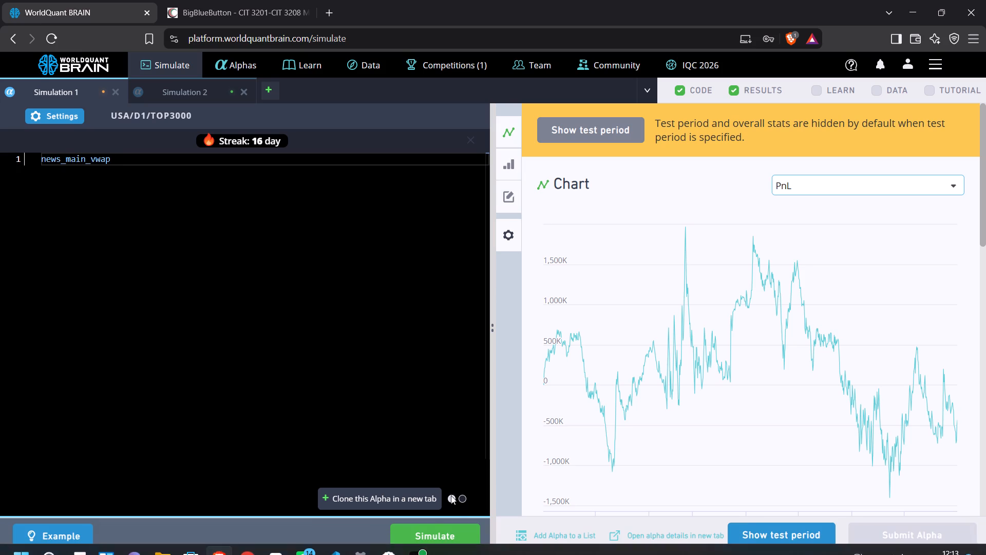
{"action": "left_click", "coordinate": [443, 532]}
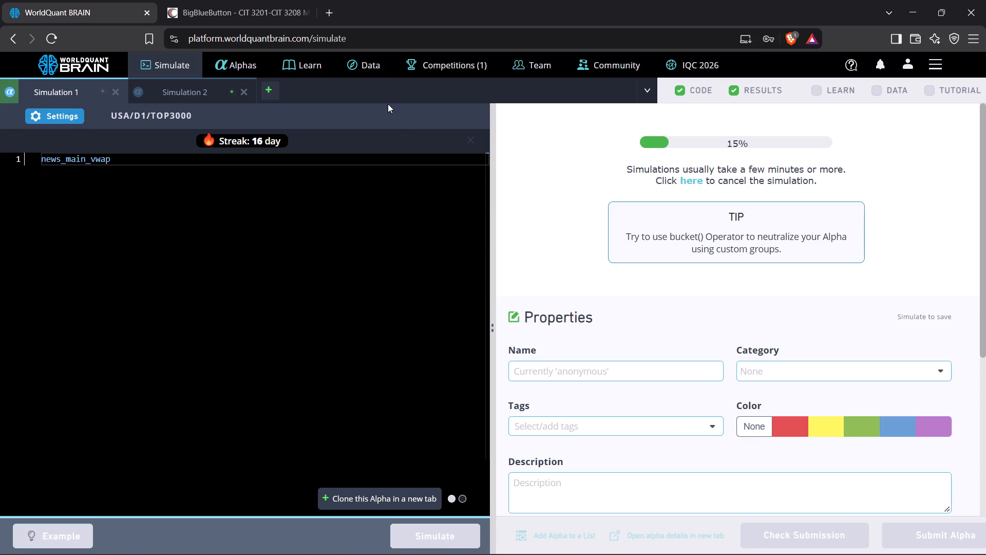
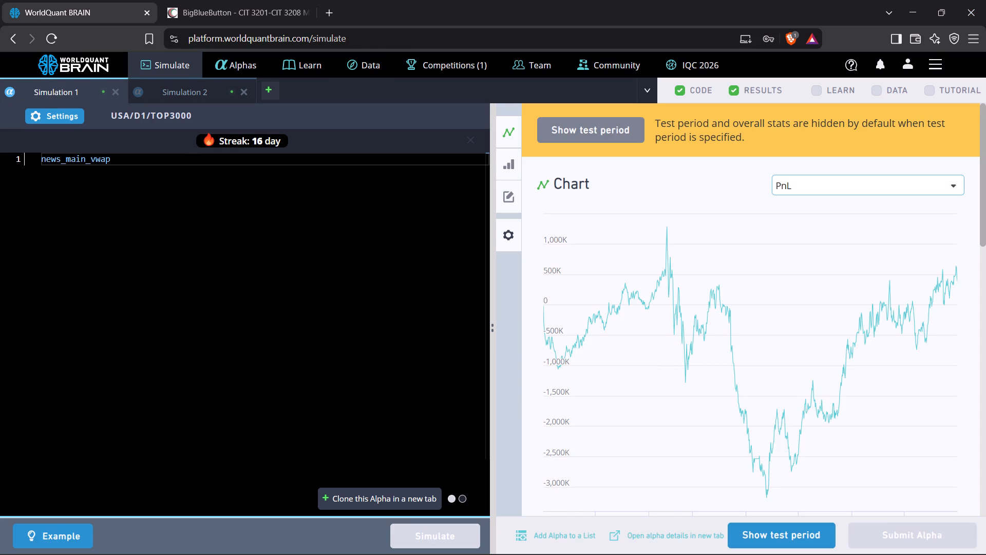
Show the test period for the news_main_vwap simulation and examine its IS summary and the failed IS tests.
{"action": "left_click", "coordinate": [790, 534]}
{"action": "scroll", "coordinate": [781, 418], "scroll_direction": "down", "scroll_amount": 9}
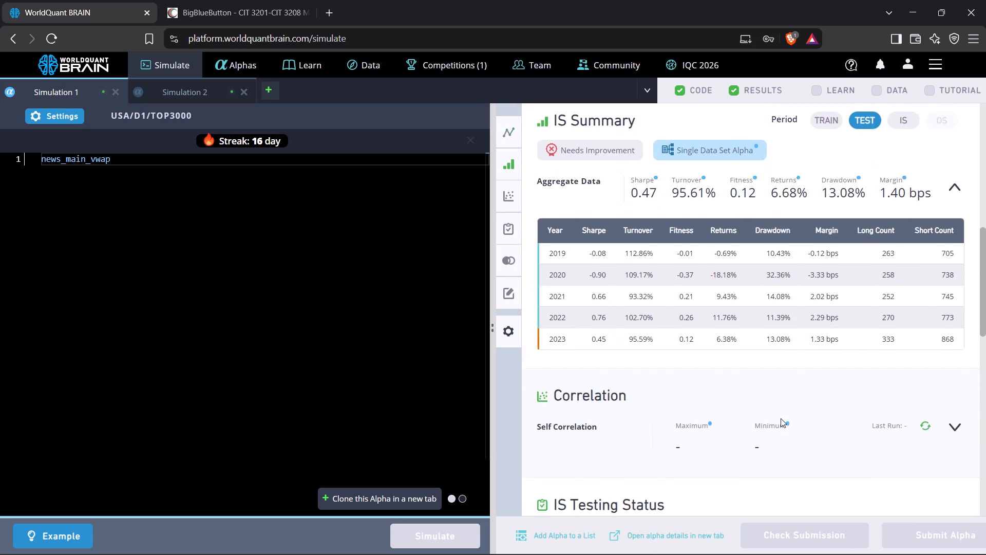
{"action": "scroll", "coordinate": [781, 418], "scroll_direction": "down", "scroll_amount": 2}
{"action": "left_click", "coordinate": [722, 340]}
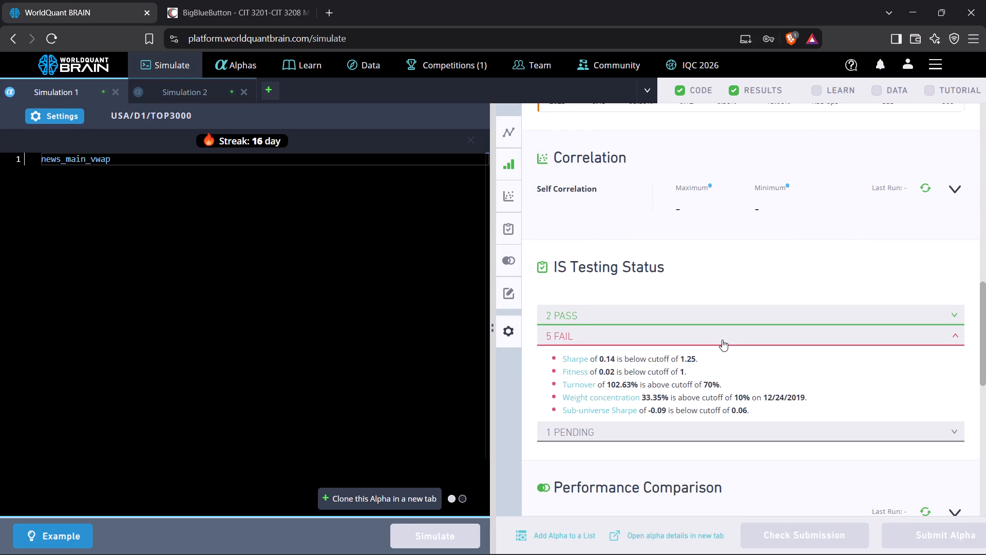
{"action": "left_click", "coordinate": [722, 340]}
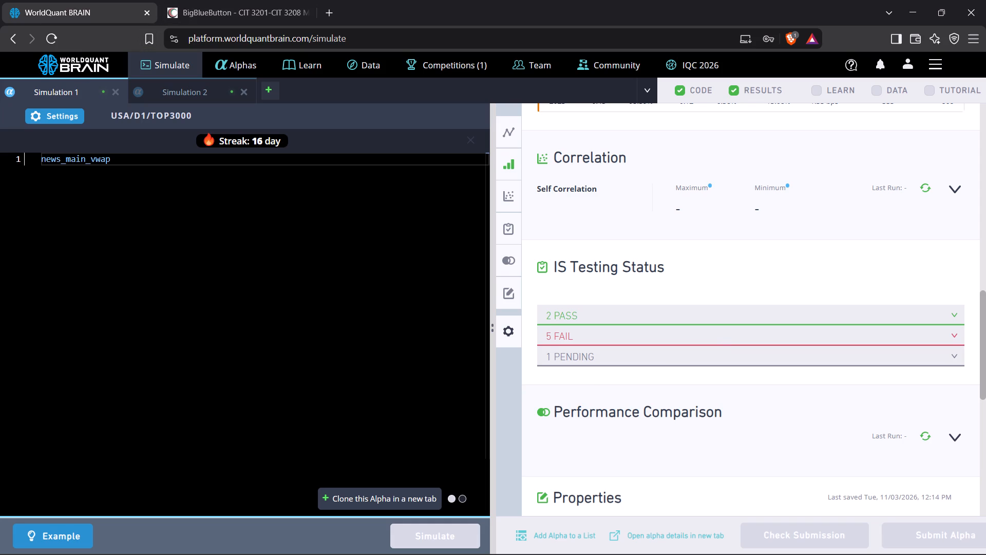
Set Simulation 1's decay to 0, apply the settings and rerun the simulation of news_main_vwap.
{"action": "left_click", "coordinate": [42, 158]}
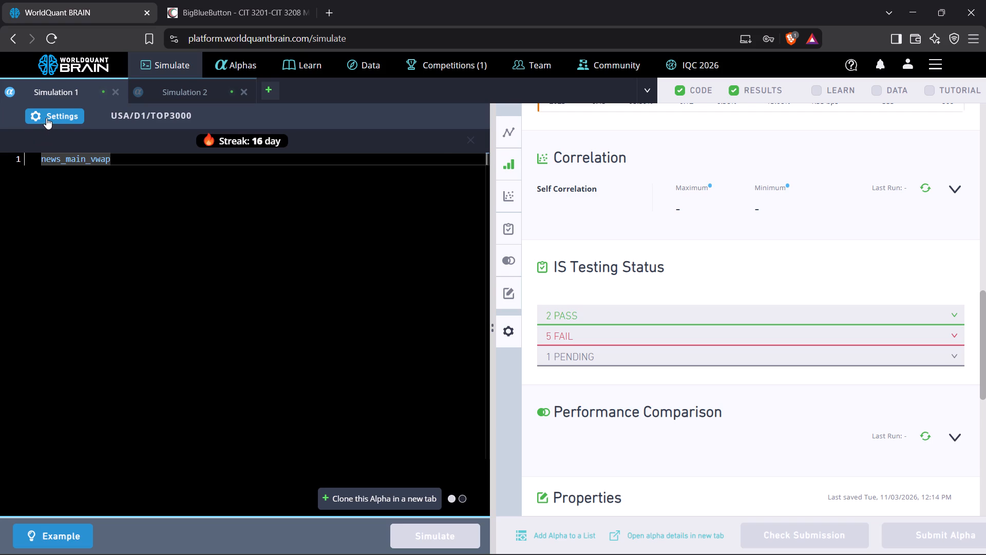
{"action": "left_click", "coordinate": [46, 118]}
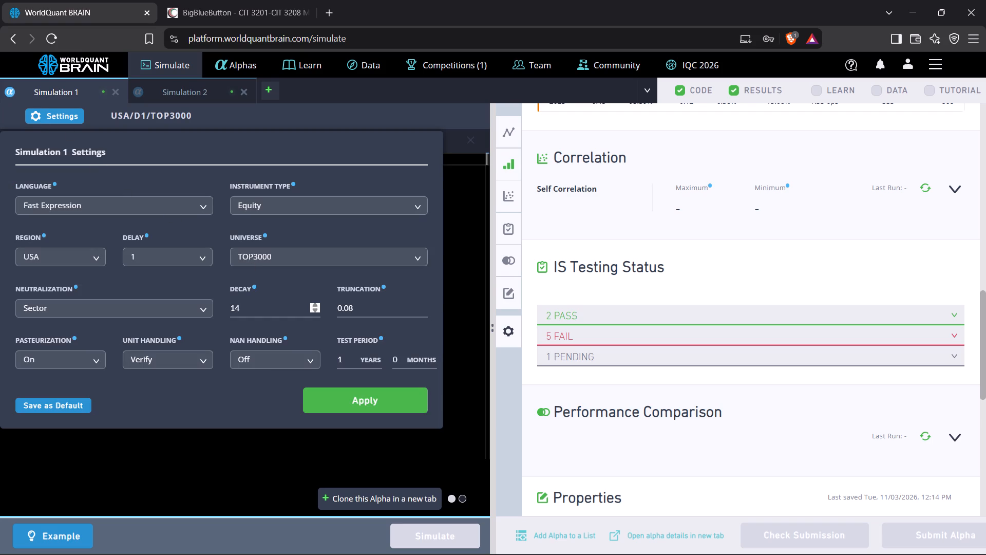
{"action": "left_click", "coordinate": [313, 311]}
{"action": "left_click", "coordinate": [396, 400]}
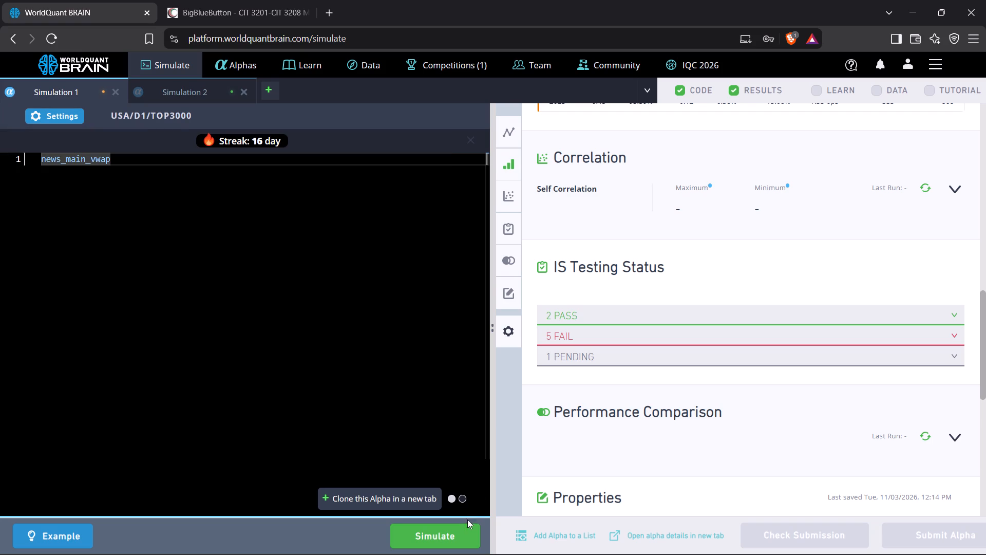
{"action": "left_click", "coordinate": [463, 530]}
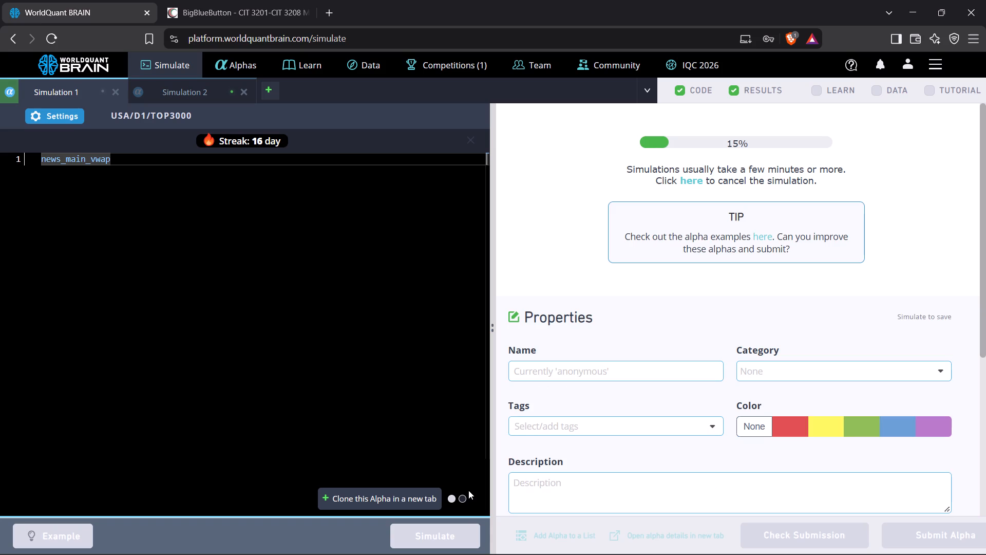
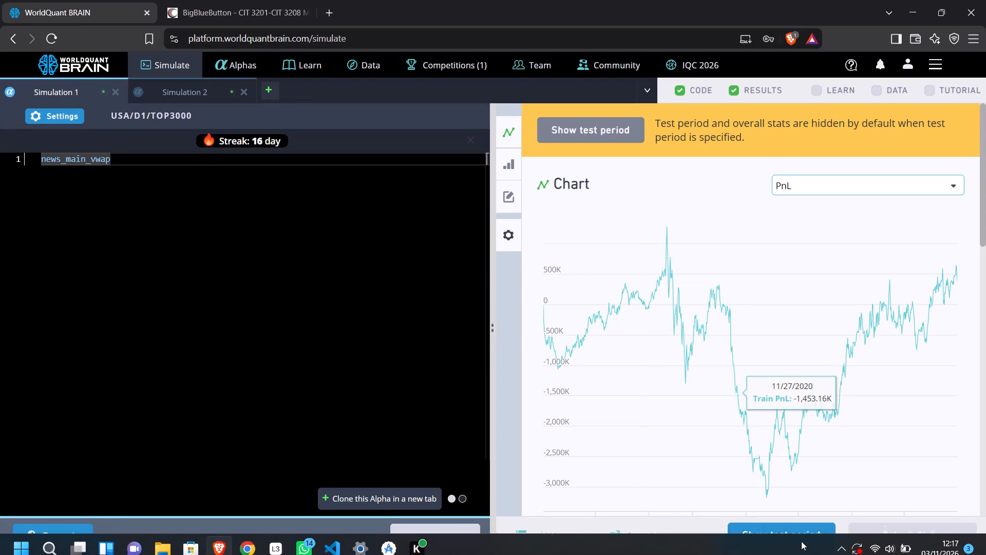
Show the test period for the decay-0 news_main_vwap simulation and check its yearly IS summary and IS testing status.
{"action": "left_click", "coordinate": [801, 532]}
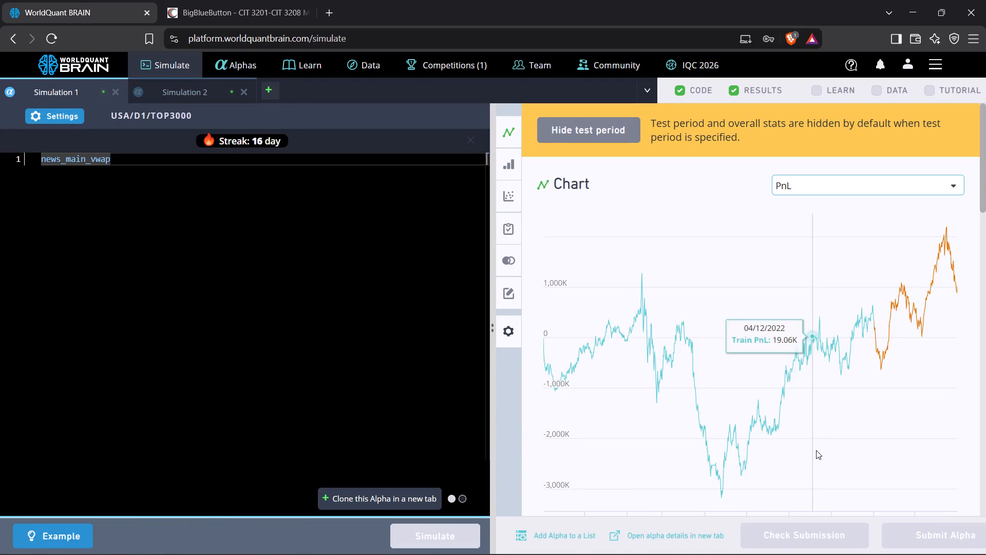
{"action": "scroll", "coordinate": [833, 347], "scroll_direction": "down", "scroll_amount": 10}
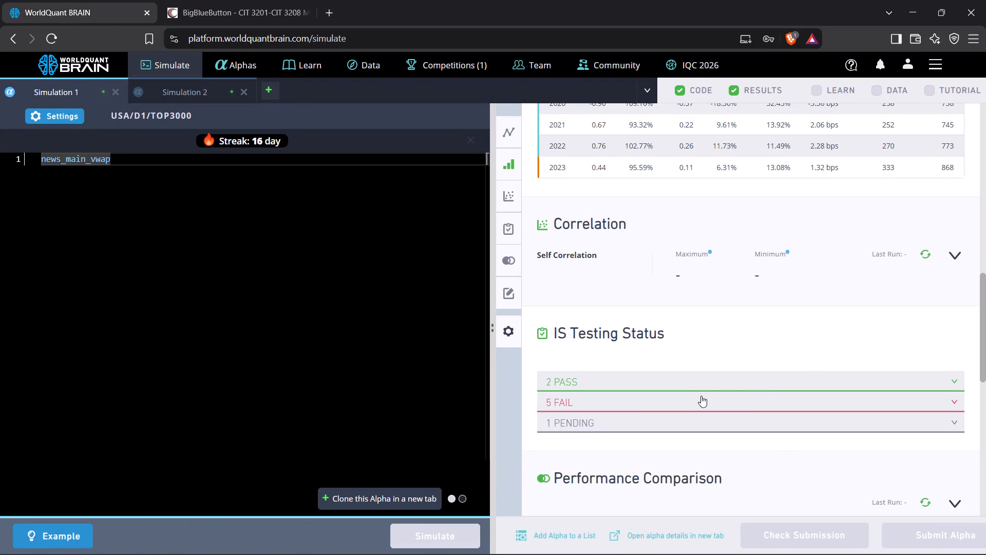
{"action": "left_click", "coordinate": [701, 396]}
{"action": "left_click", "coordinate": [694, 408]}
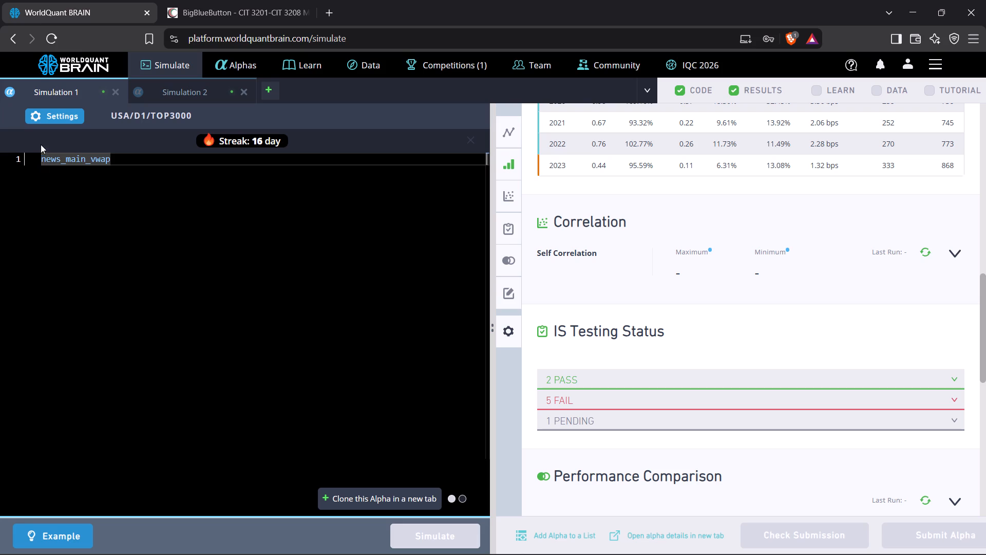
Wrap the expression in Simulation 1 as rank(news_main_vwap) and simulate it.
{"action": "left_click", "coordinate": [42, 163]}
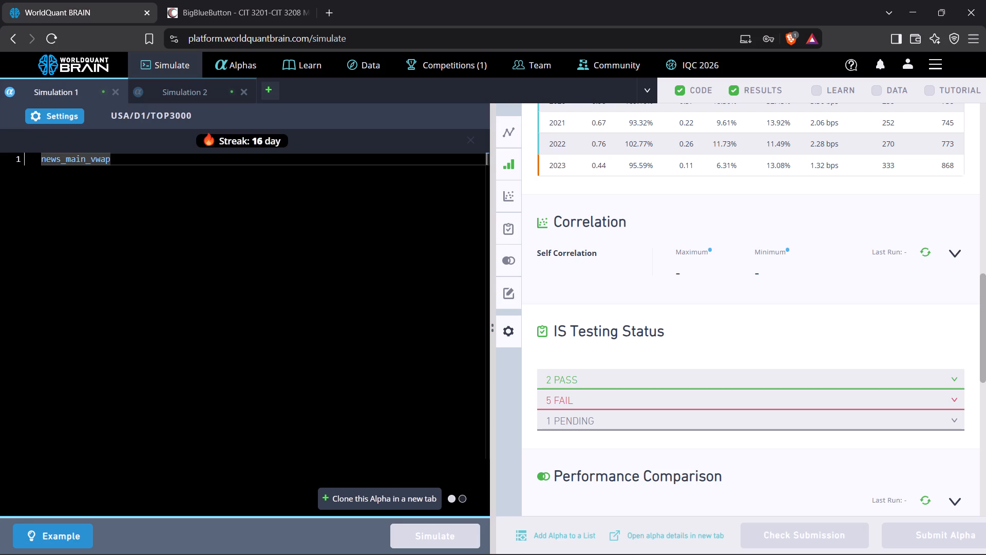
{"action": "type", "text": "rank"}
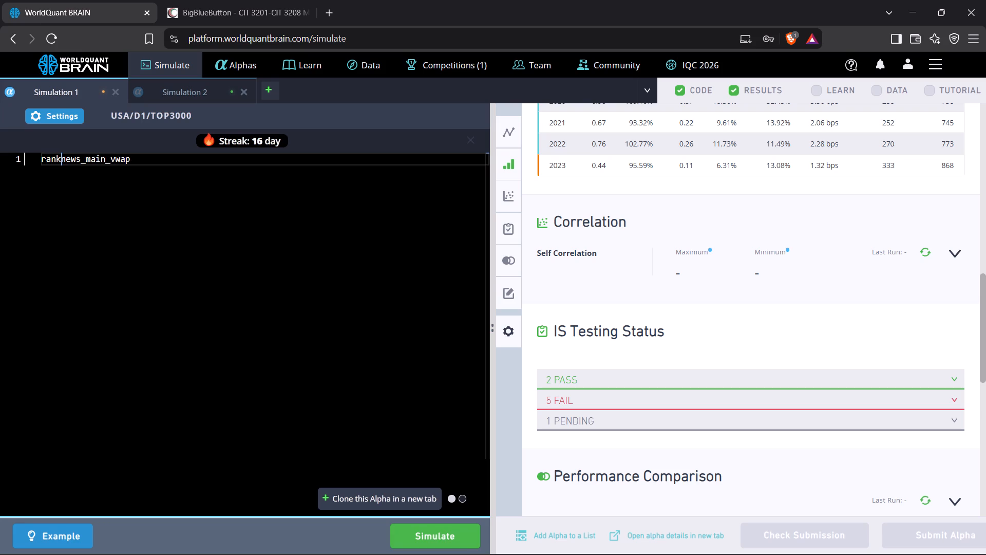
{"action": "key", "text": "shift+parenleft"}
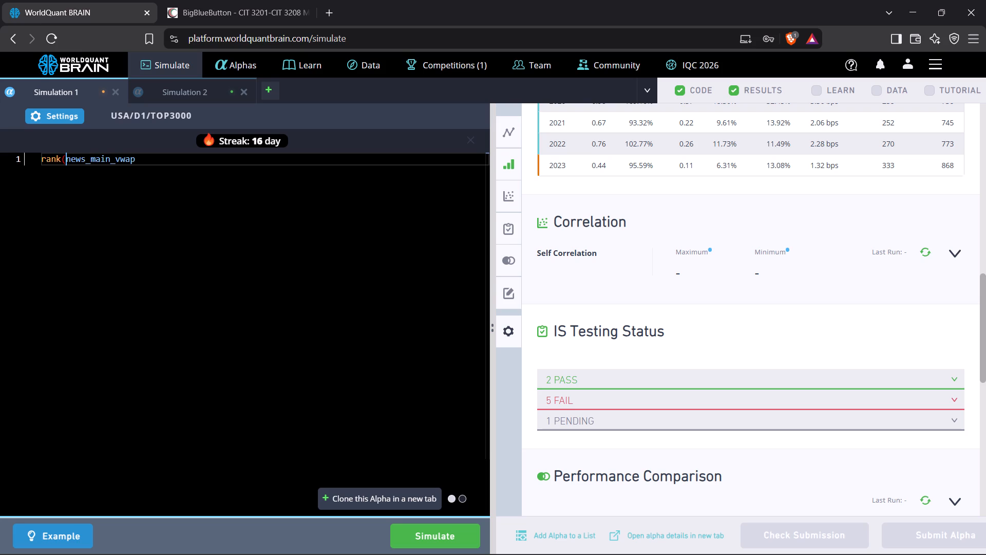
{"action": "key", "text": "Right"}
{"action": "key", "text": "Right"}
{"action": "key", "text": "Right"}
{"action": "key", "text": "Right"}
{"action": "key", "text": "Right"}
{"action": "key", "text": "Right"}
{"action": "key", "text": "Right"}
{"action": "key", "text": "Right"}
{"action": "key", "text": "Right"}
{"action": "key", "text": "Right"}
{"action": "key", "text": "Right"}
{"action": "key", "text": "Right"}
{"action": "key", "text": "Right"}
{"action": "key", "text": "Right"}
{"action": "key", "text": "Right"}
{"action": "key", "text": "Right"}
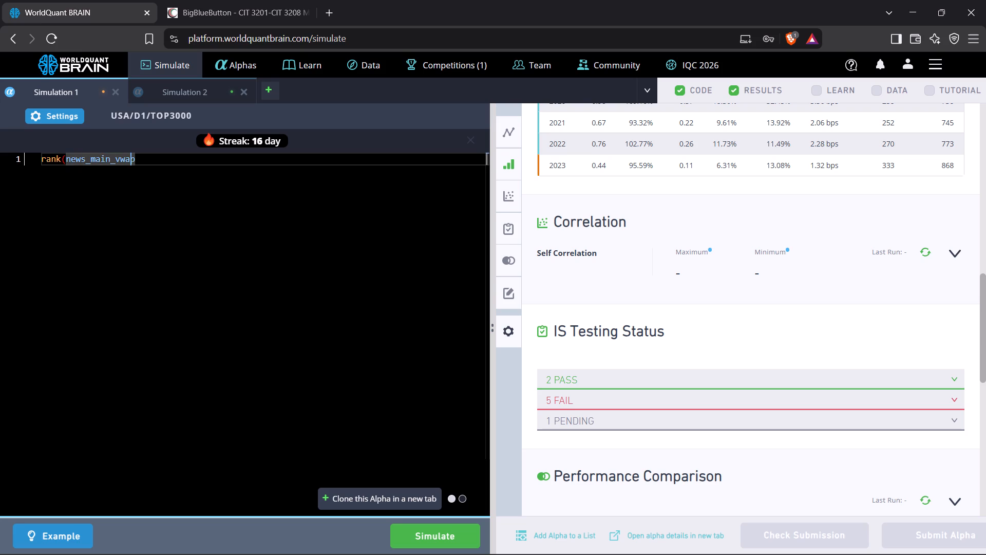
{"action": "key", "text": "shift+parenright"}
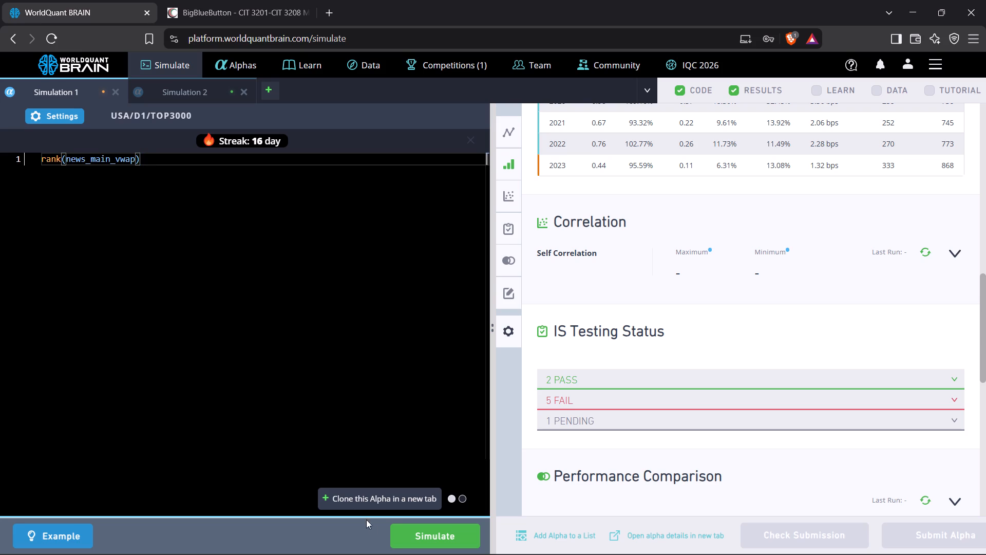
{"action": "left_click", "coordinate": [399, 537]}
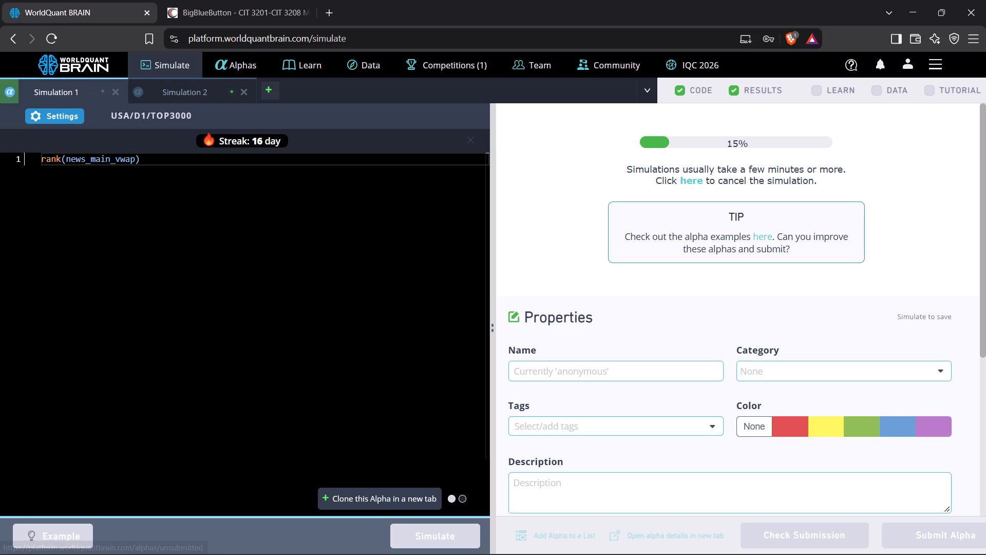
Open the list of submitted alphas and look through all its pages, checking submission dates, statuses and universes.
{"action": "left_click", "coordinate": [255, 70]}
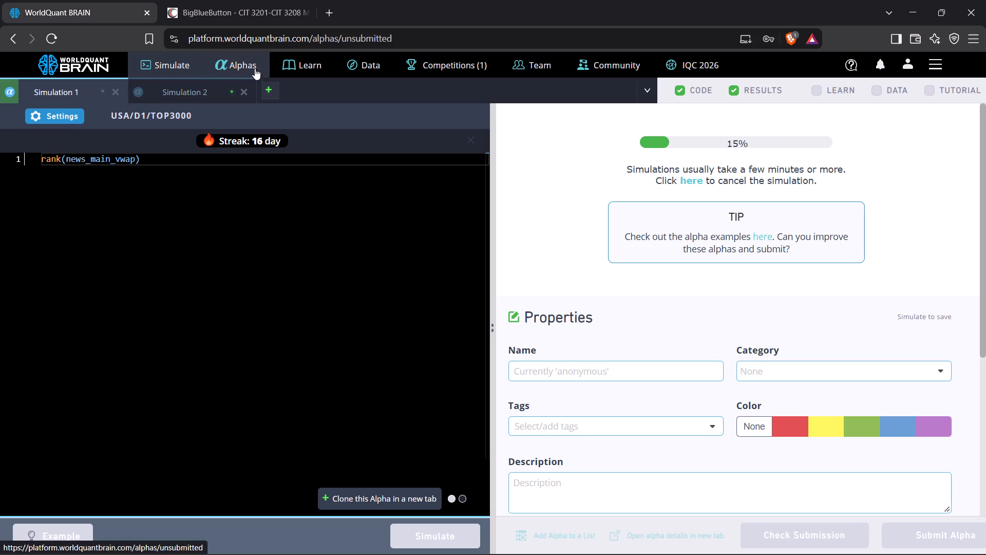
{"action": "left_click", "coordinate": [393, 136]}
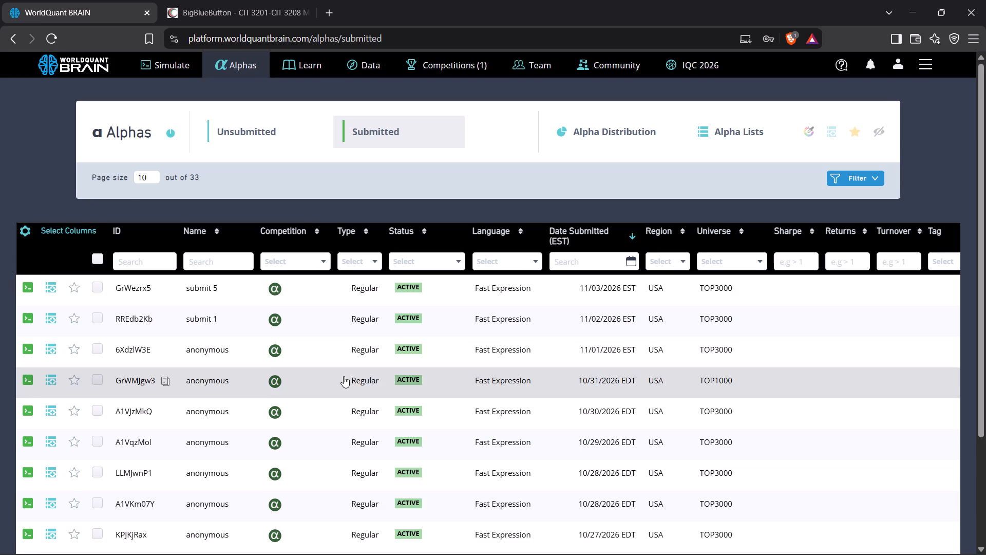
{"action": "scroll", "coordinate": [344, 376], "scroll_direction": "down", "scroll_amount": 4}
{"action": "scroll", "coordinate": [344, 371], "scroll_direction": "up", "scroll_amount": 3}
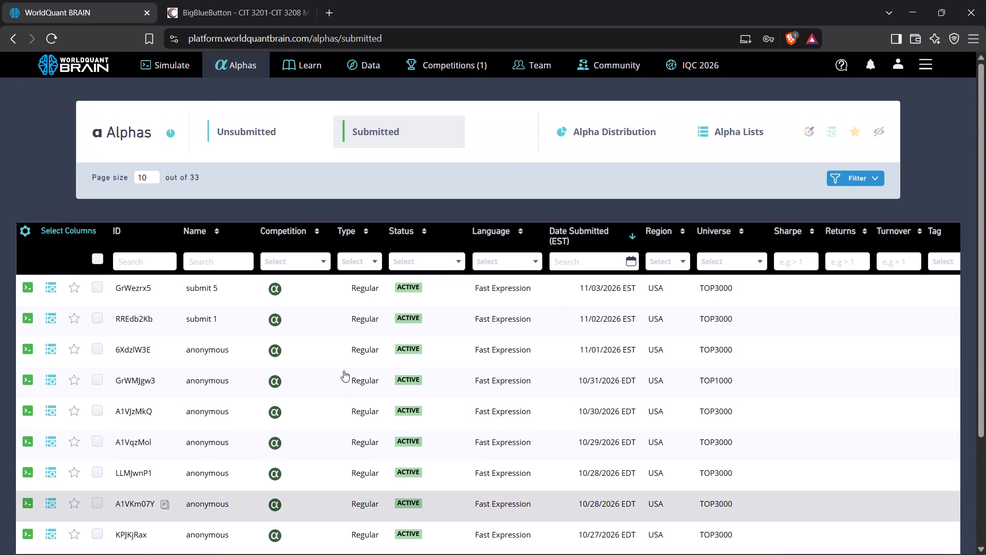
{"action": "scroll", "coordinate": [344, 371], "scroll_direction": "up", "scroll_amount": 1}
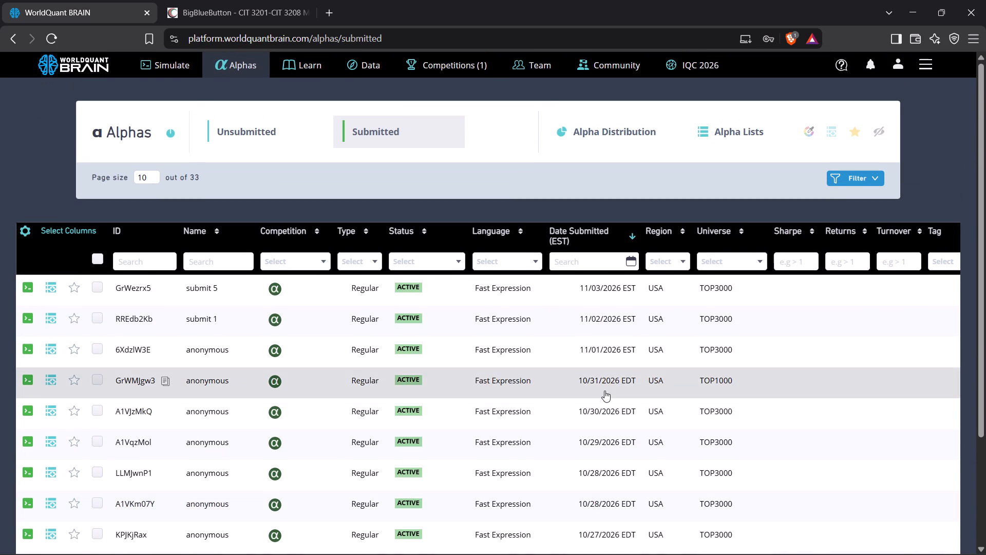
{"action": "scroll", "coordinate": [604, 391], "scroll_direction": "down", "scroll_amount": 4}
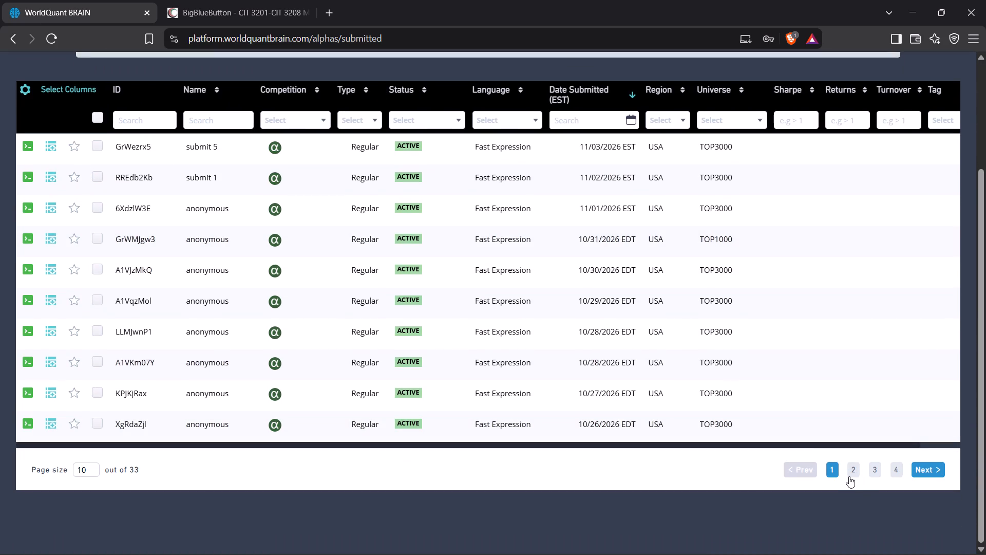
{"action": "left_click", "coordinate": [856, 471]}
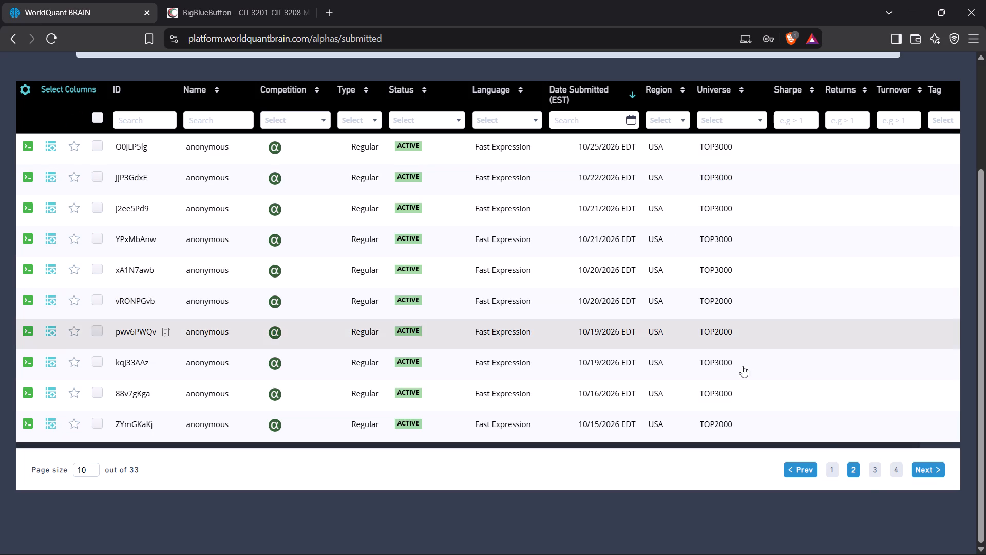
{"action": "left_click", "coordinate": [875, 475]}
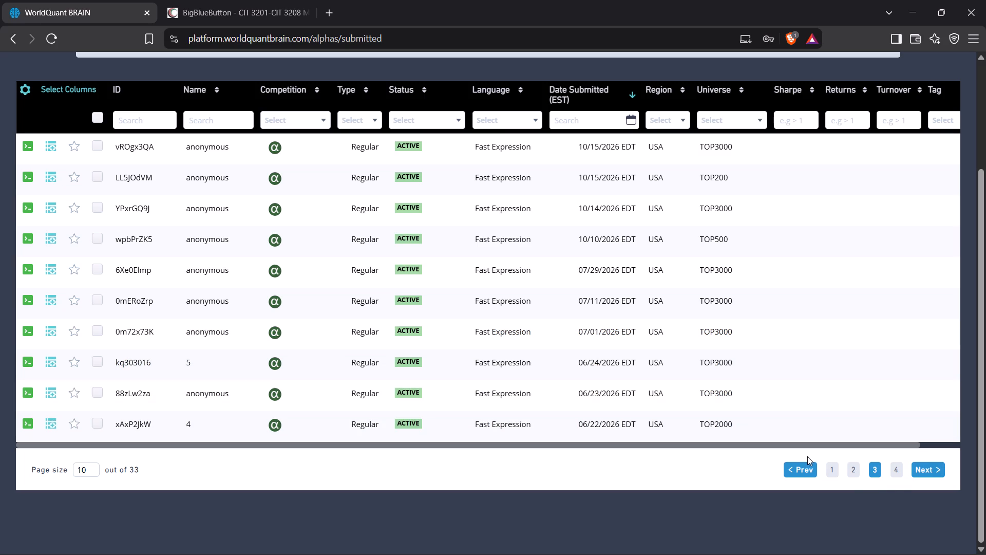
{"action": "left_click", "coordinate": [896, 474]}
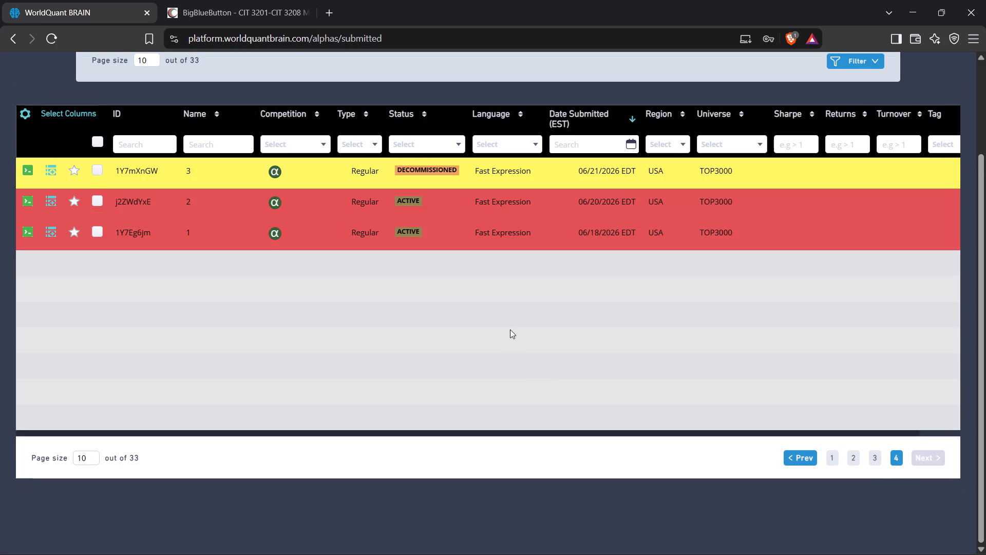
{"action": "scroll", "coordinate": [510, 329], "scroll_direction": "up", "scroll_amount": 2}
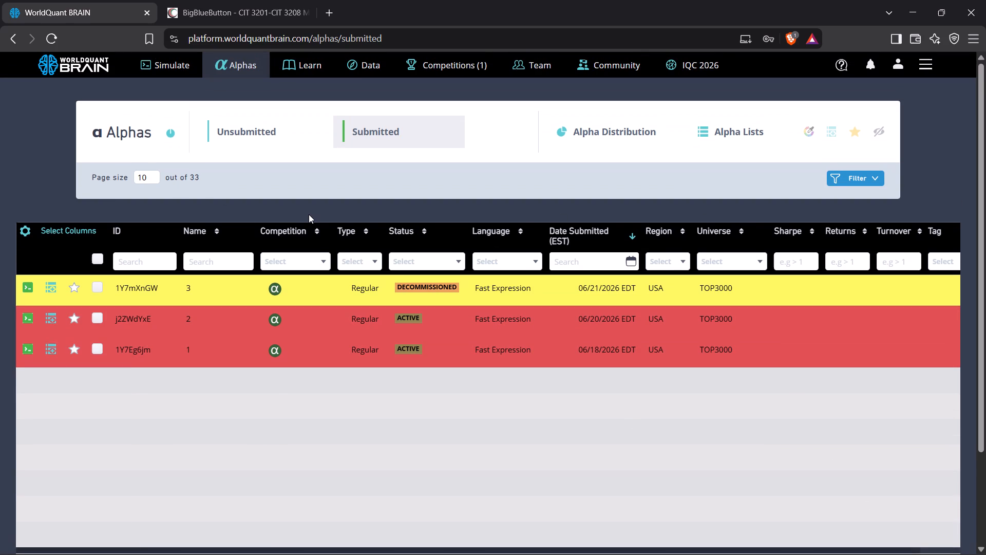
{"action": "scroll", "coordinate": [309, 214], "scroll_direction": "up", "scroll_amount": 1}
Set the submitted alphas list's page size to 11 and look through its pages to the last one.
{"action": "left_click", "coordinate": [156, 181]}
{"action": "double_click", "coordinate": [156, 173]}
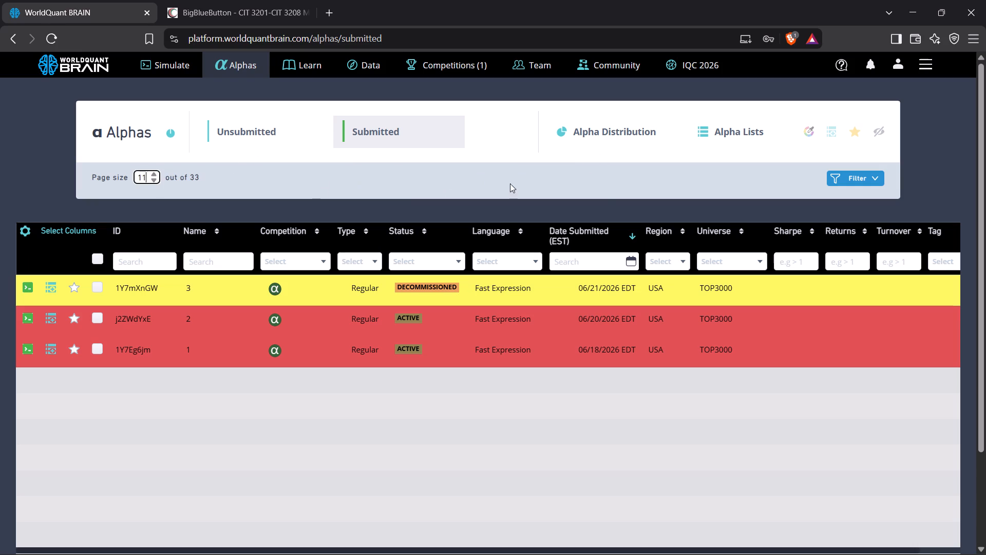
{"action": "scroll", "coordinate": [600, 258], "scroll_direction": "up", "scroll_amount": 1}
{"action": "scroll", "coordinate": [610, 292], "scroll_direction": "down", "scroll_amount": 4}
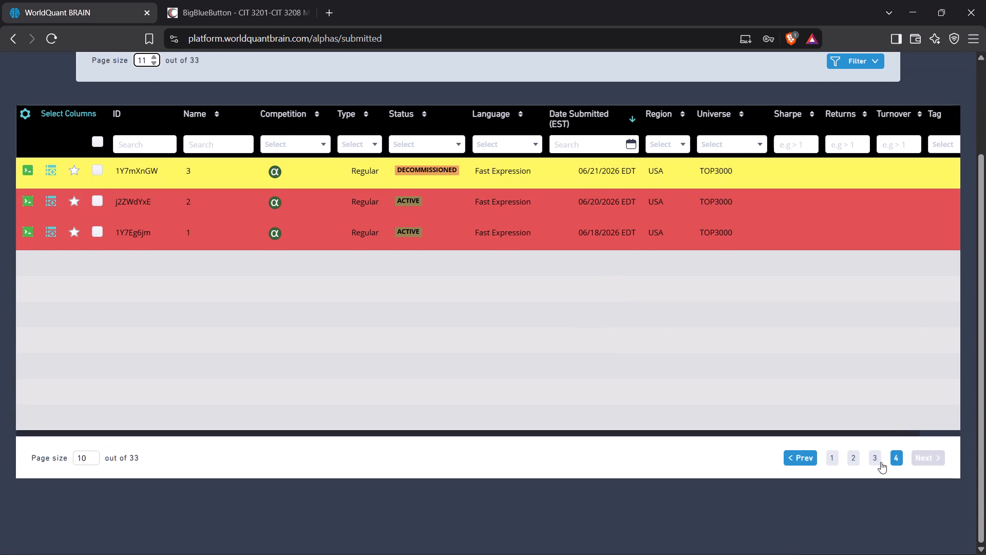
{"action": "left_click", "coordinate": [877, 464]}
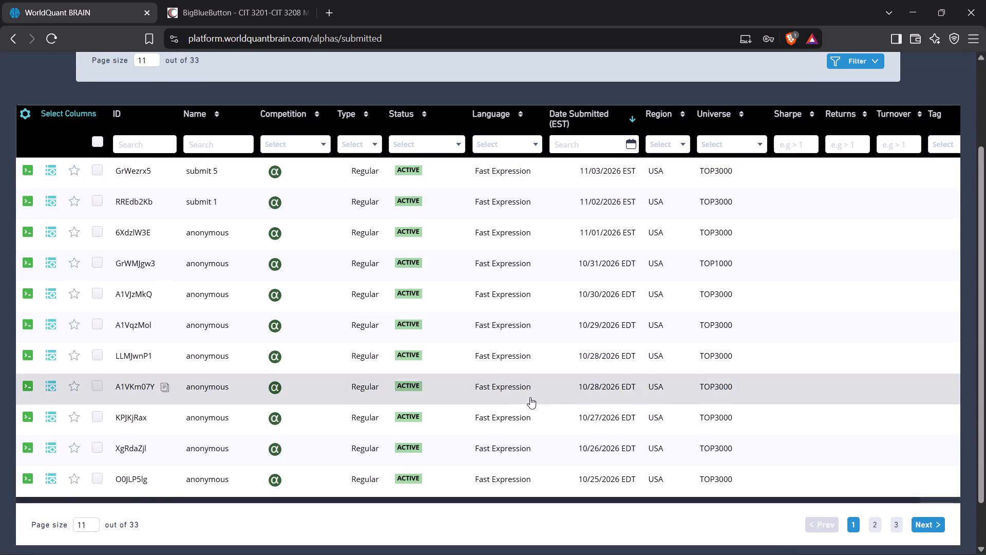
{"action": "left_click", "coordinate": [876, 528]}
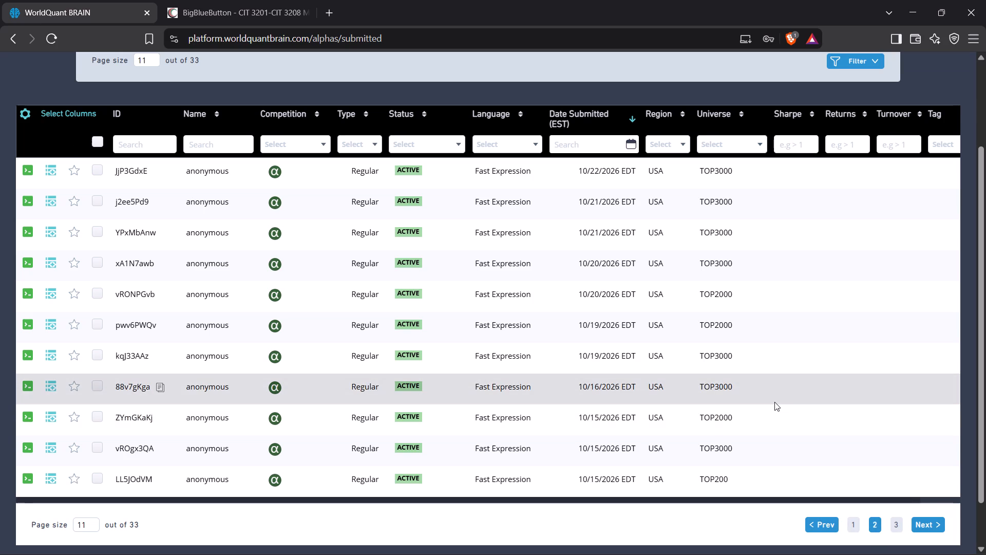
{"action": "scroll", "coordinate": [774, 402], "scroll_direction": "down", "scroll_amount": 2}
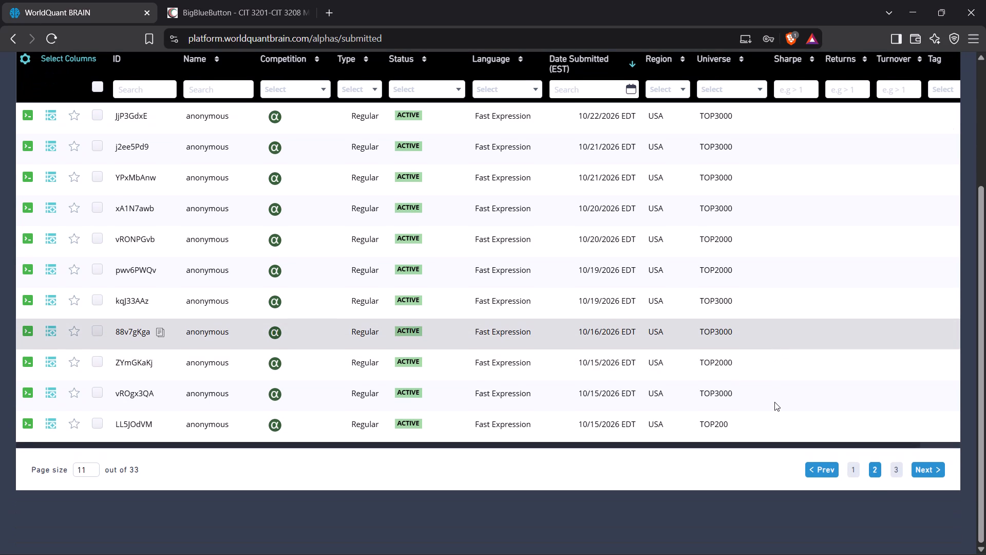
{"action": "left_click", "coordinate": [893, 472]}
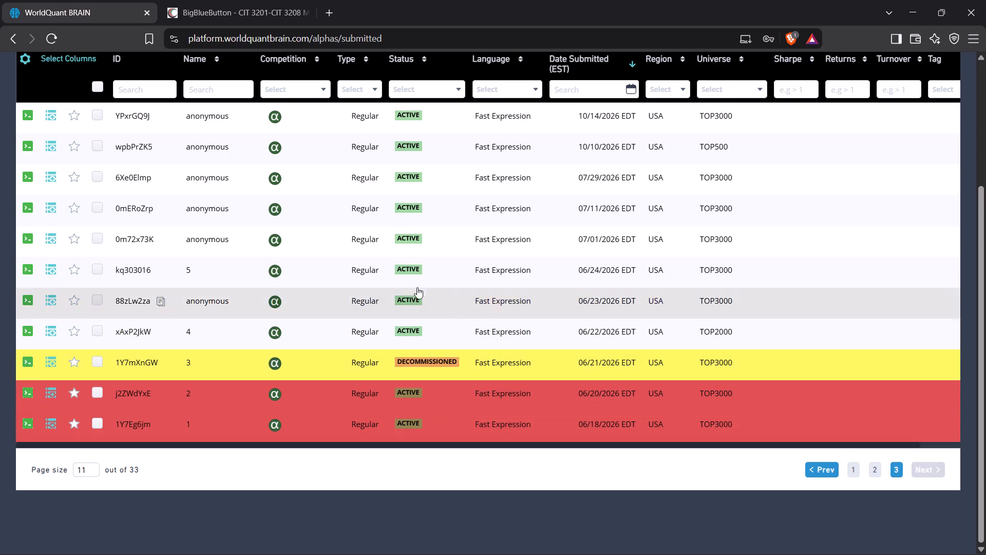
Set the submitted alphas list's page size to 20 and reload the list with it.
{"action": "scroll", "coordinate": [305, 269], "scroll_direction": "up", "scroll_amount": 3}
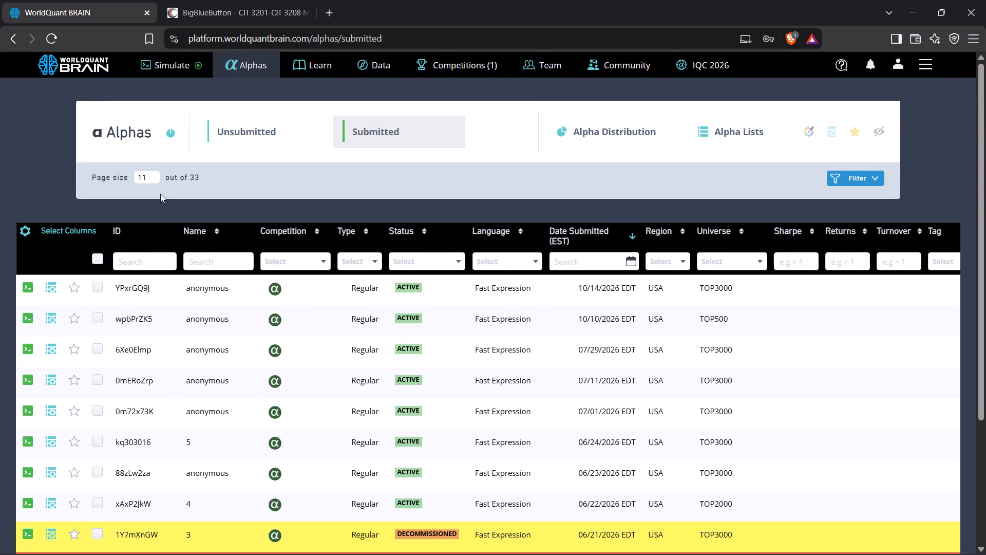
{"action": "left_click", "coordinate": [151, 179]}
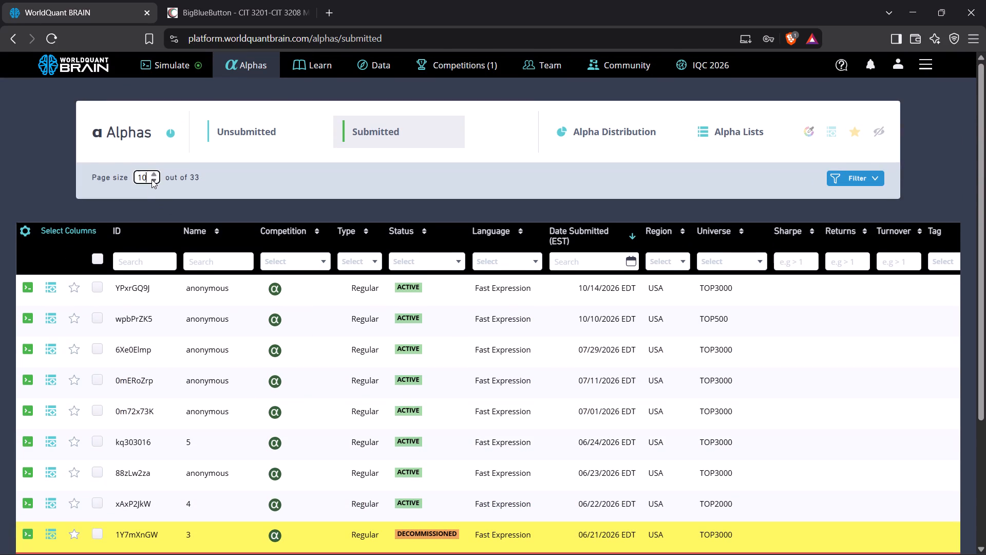
{"action": "triple_click", "coordinate": [153, 175]}
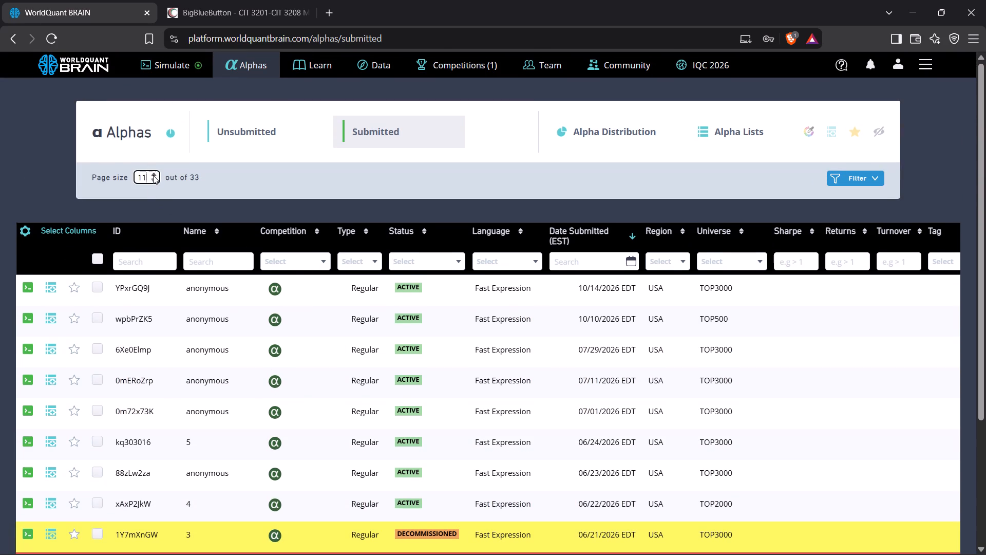
{"action": "double_click", "coordinate": [153, 175]}
{"action": "left_click", "coordinate": [153, 175]}
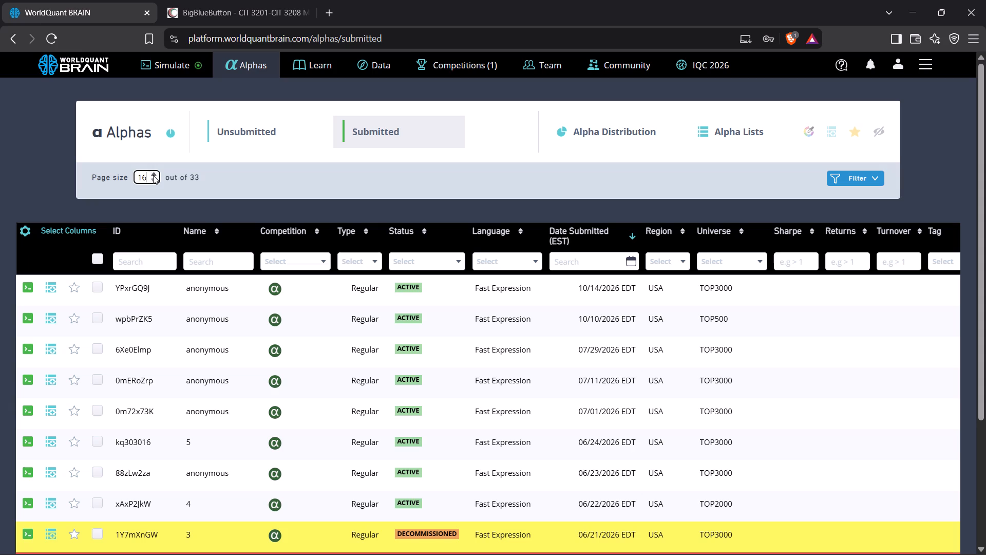
{"action": "left_click", "coordinate": [153, 175]}
{"action": "left_click", "coordinate": [153, 175]}
{"action": "left_click", "coordinate": [153, 175]}
{"action": "left_click", "coordinate": [153, 175]}
{"action": "scroll", "coordinate": [370, 322], "scroll_direction": "down", "scroll_amount": 5}
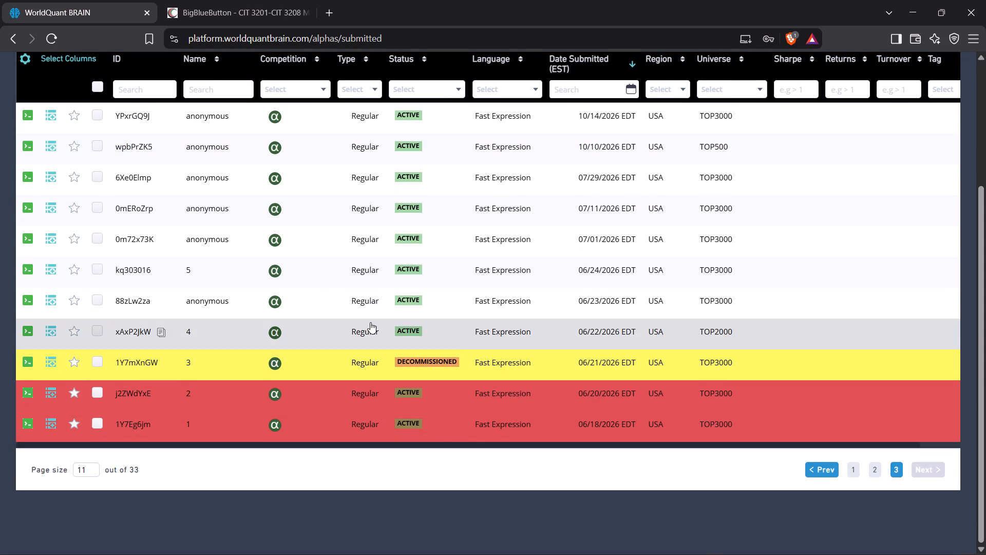
{"action": "left_click", "coordinate": [875, 470]}
Look through both pages of the submitted alphas list at page size 20, checking submission dates, statuses and universes.
{"action": "scroll", "coordinate": [838, 412], "scroll_direction": "down", "scroll_amount": 5}
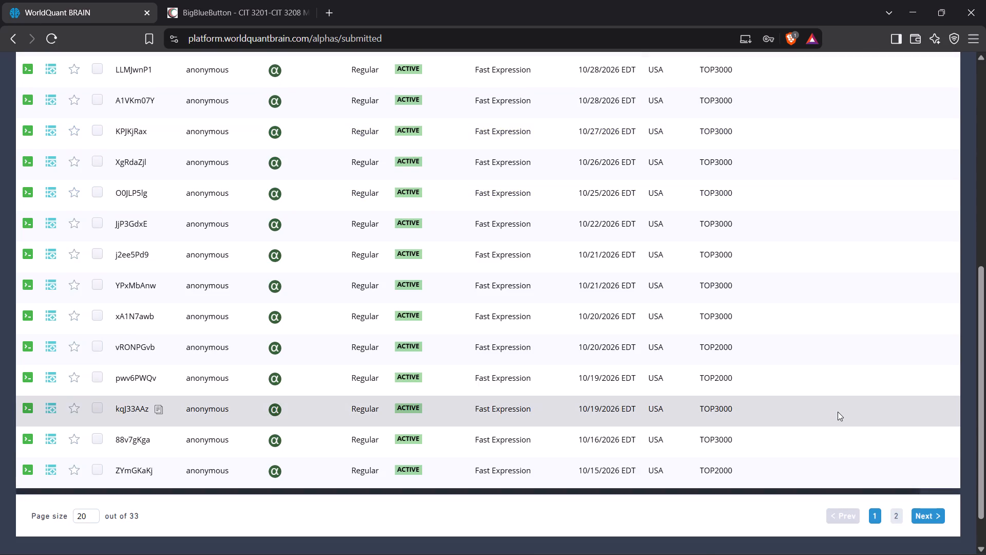
{"action": "scroll", "coordinate": [838, 412], "scroll_direction": "up", "scroll_amount": 5}
{"action": "scroll", "coordinate": [838, 412], "scroll_direction": "down", "scroll_amount": 2}
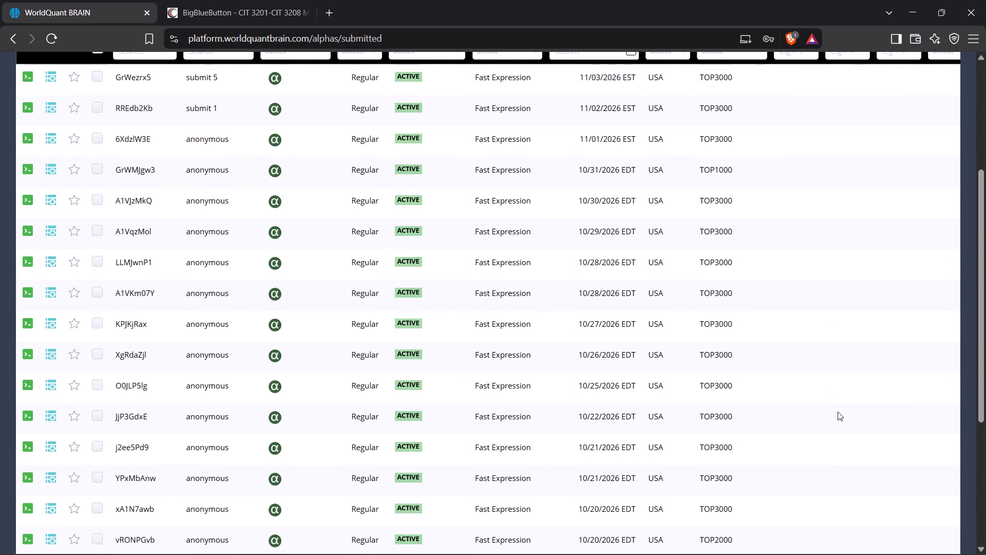
{"action": "scroll", "coordinate": [838, 412], "scroll_direction": "down", "scroll_amount": 3}
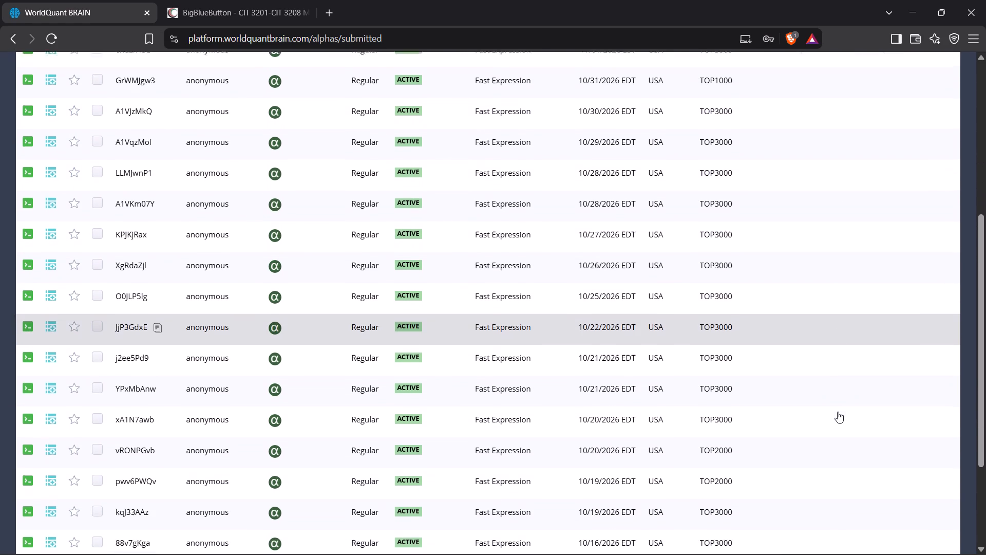
{"action": "scroll", "coordinate": [838, 412], "scroll_direction": "down", "scroll_amount": 2}
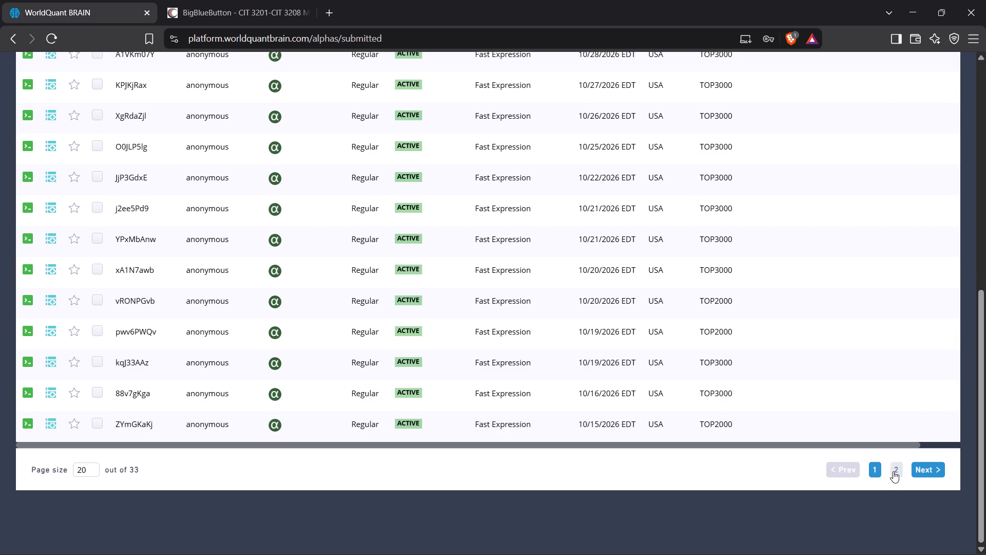
{"action": "left_click", "coordinate": [893, 471]}
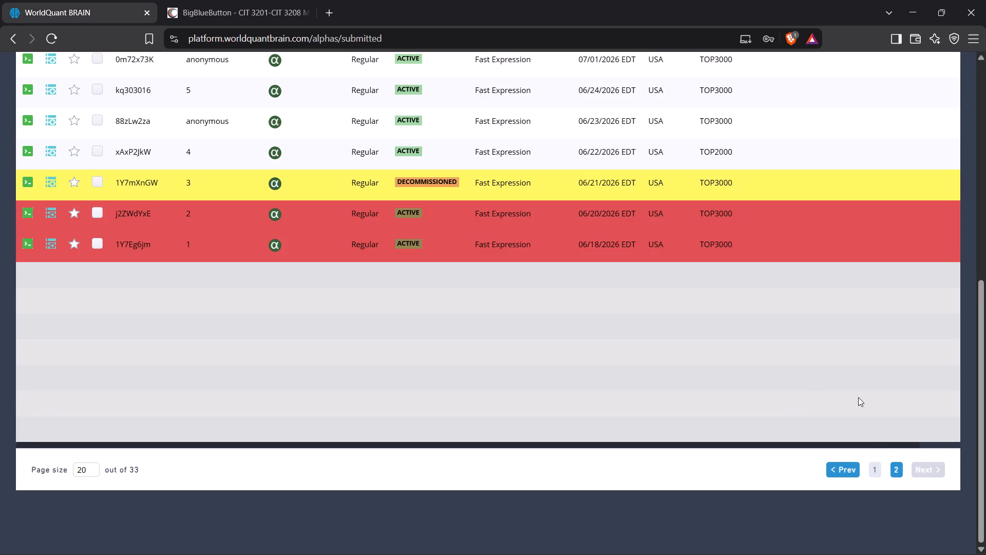
{"action": "scroll", "coordinate": [711, 364], "scroll_direction": "up", "scroll_amount": 5}
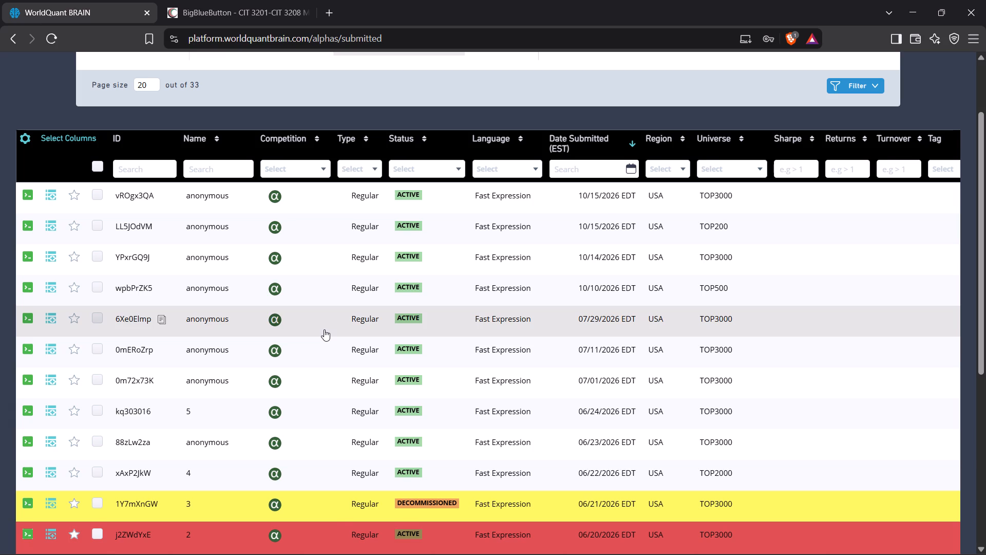
{"action": "scroll", "coordinate": [324, 329], "scroll_direction": "down", "scroll_amount": 2}
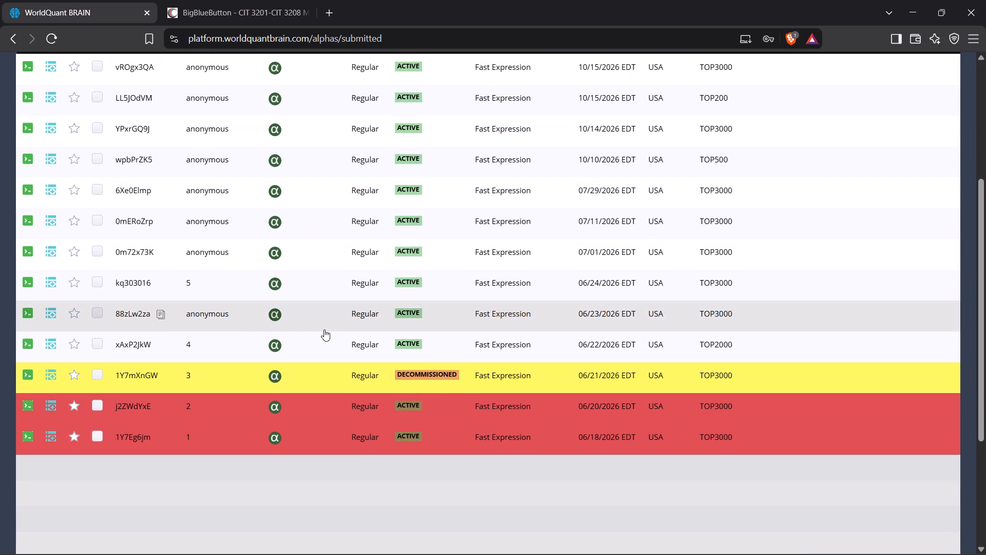
{"action": "scroll", "coordinate": [334, 294], "scroll_direction": "up", "scroll_amount": 3}
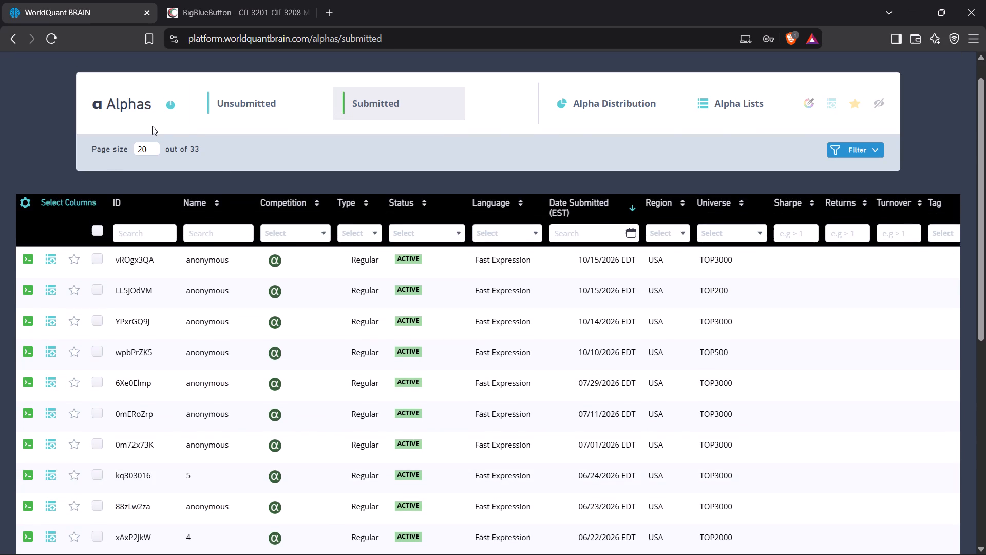
Open the list of unsubmitted alphas, set its page size to 40 and reload the list with it.
{"action": "left_click", "coordinate": [243, 113]}
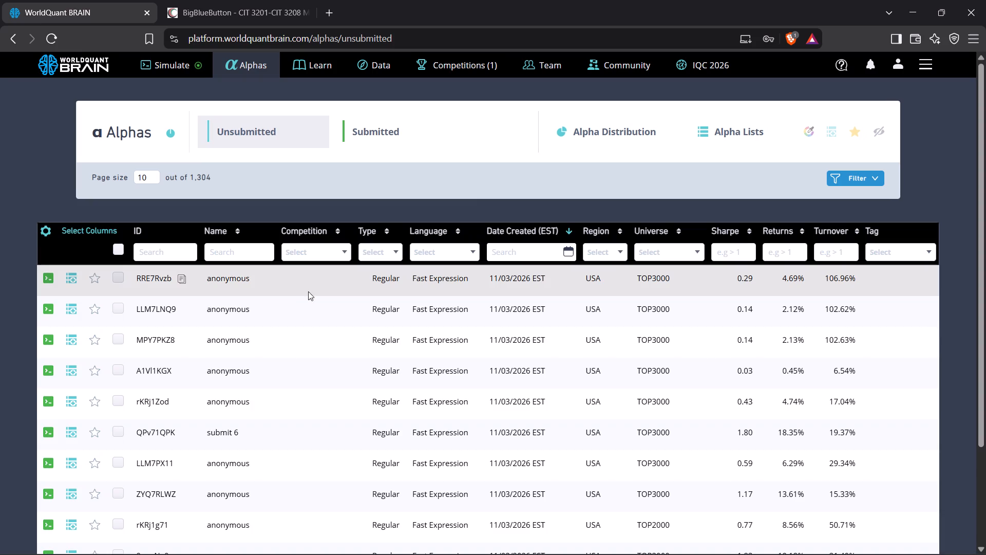
{"action": "left_click", "coordinate": [154, 174]}
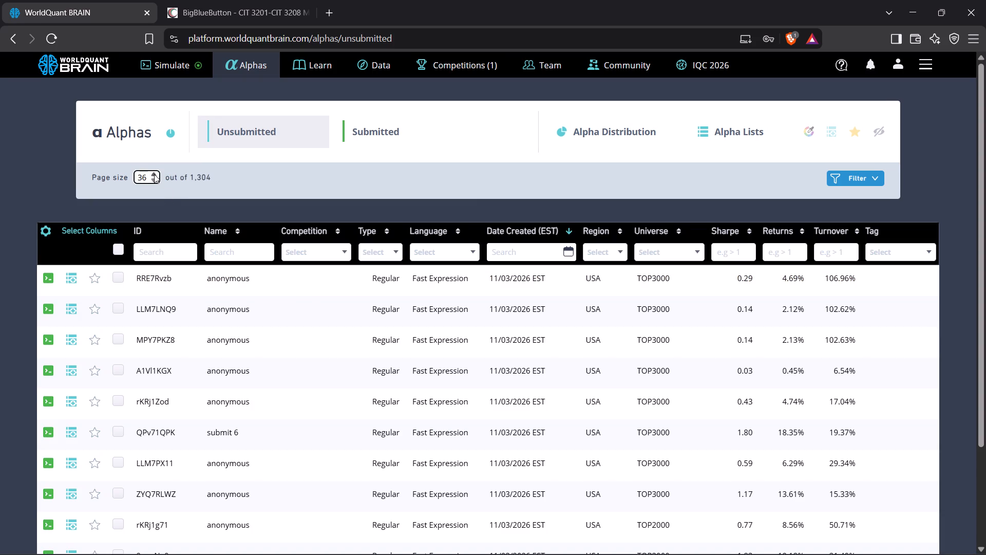
{"action": "left_click", "coordinate": [154, 174]}
{"action": "left_click", "coordinate": [154, 174]}
{"action": "double_click", "coordinate": [154, 174]}
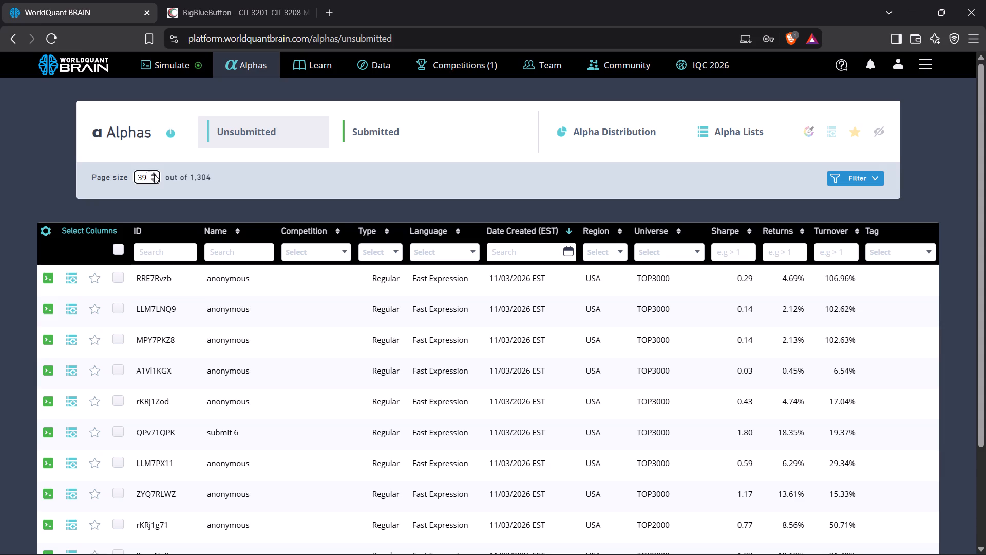
{"action": "scroll", "coordinate": [579, 330], "scroll_direction": "down", "scroll_amount": 4}
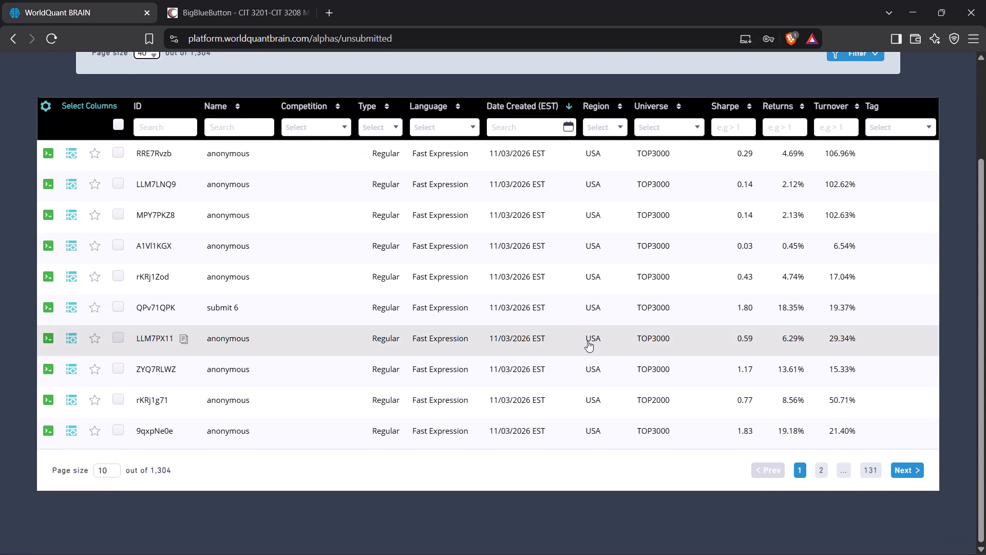
{"action": "scroll", "coordinate": [587, 341], "scroll_direction": "down", "scroll_amount": 2}
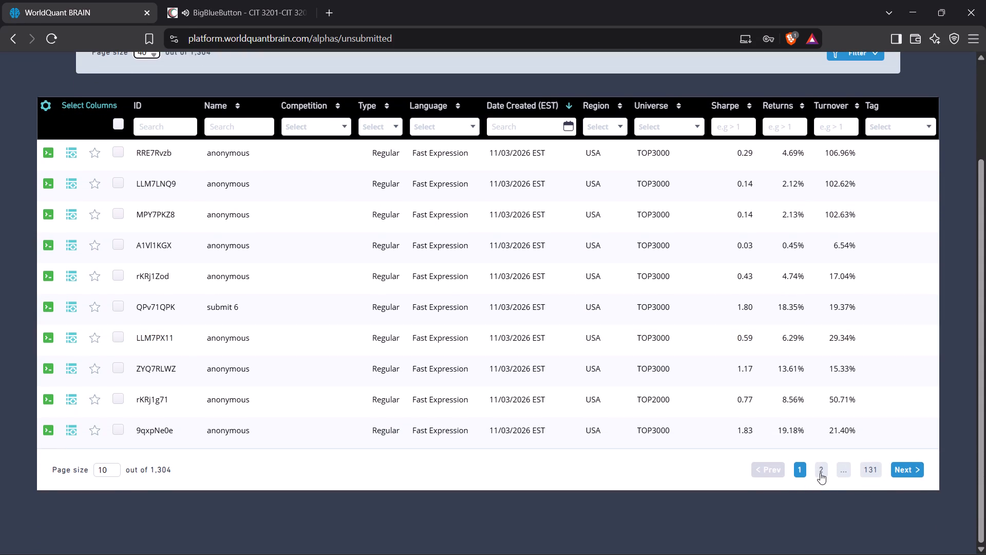
{"action": "left_click", "coordinate": [820, 473]}
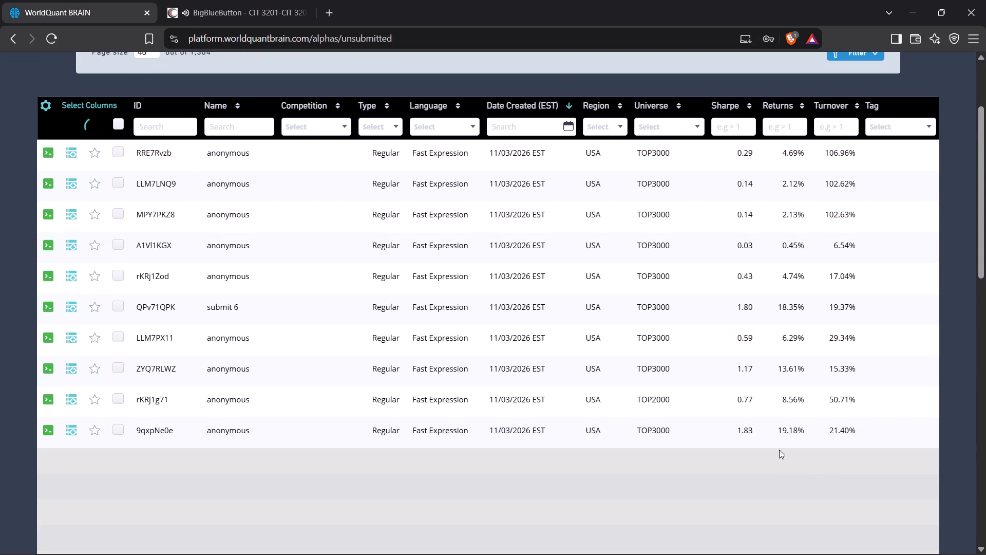
Look through the first page of unsubmitted alphas, checking their names, universes, Sharpe, returns and turnover.
{"action": "scroll", "coordinate": [779, 450], "scroll_direction": "up", "scroll_amount": 3}
{"action": "scroll", "coordinate": [779, 450], "scroll_direction": "down", "scroll_amount": 4}
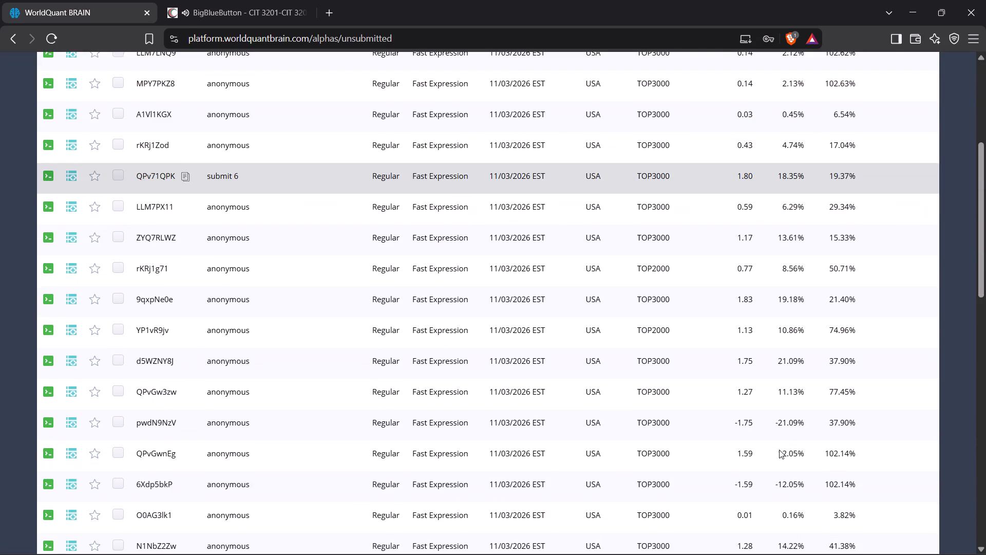
{"action": "scroll", "coordinate": [779, 450], "scroll_direction": "down", "scroll_amount": 14}
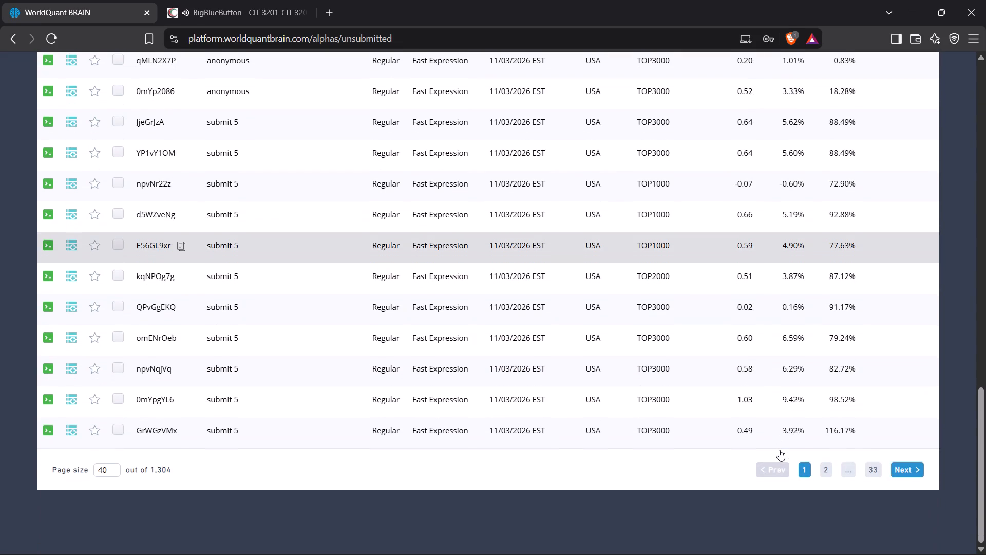
{"action": "scroll", "coordinate": [779, 450], "scroll_direction": "up", "scroll_amount": 17}
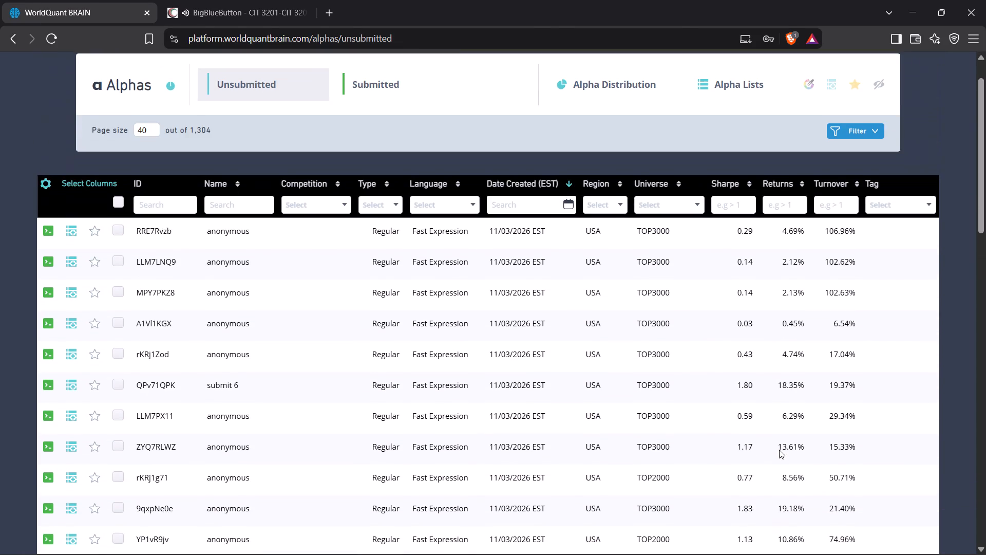
Return to Simulation 1 and show the test period in the rank(news_main_vwap) results.
{"action": "left_click", "coordinate": [175, 67]}
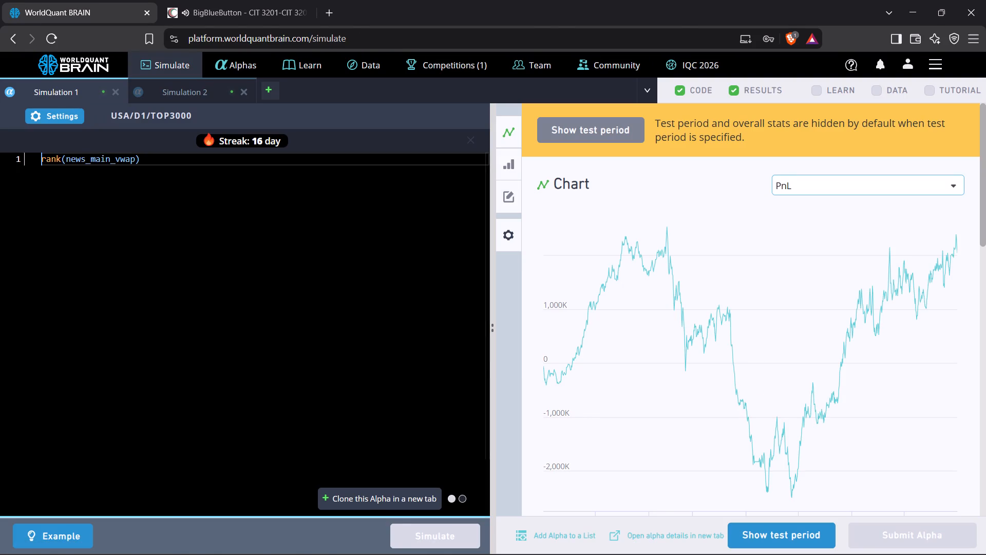
{"action": "left_click", "coordinate": [755, 533]}
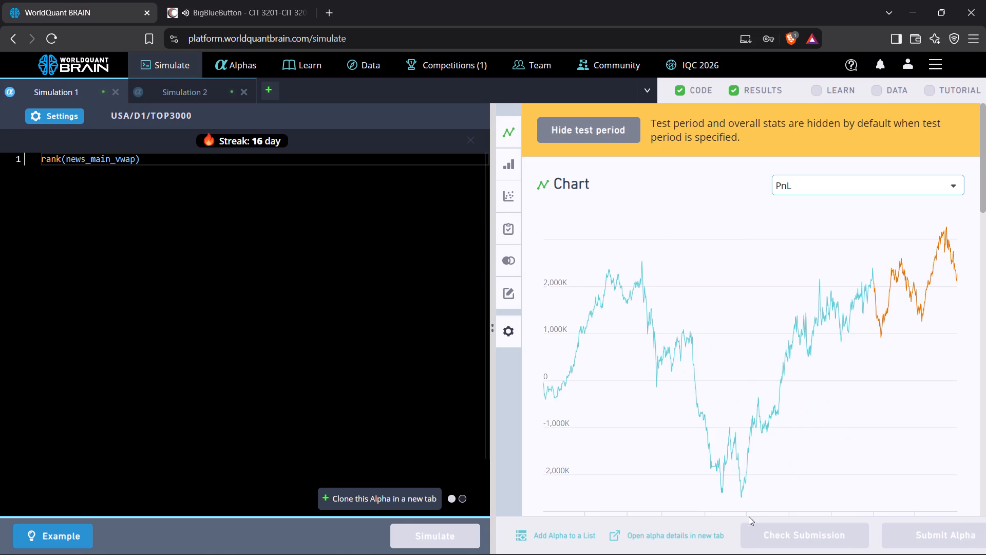
Switch to the BigBlueButton Mobile Application Programming class and send "yes" in the public chat.
{"action": "left_click", "coordinate": [210, 19]}
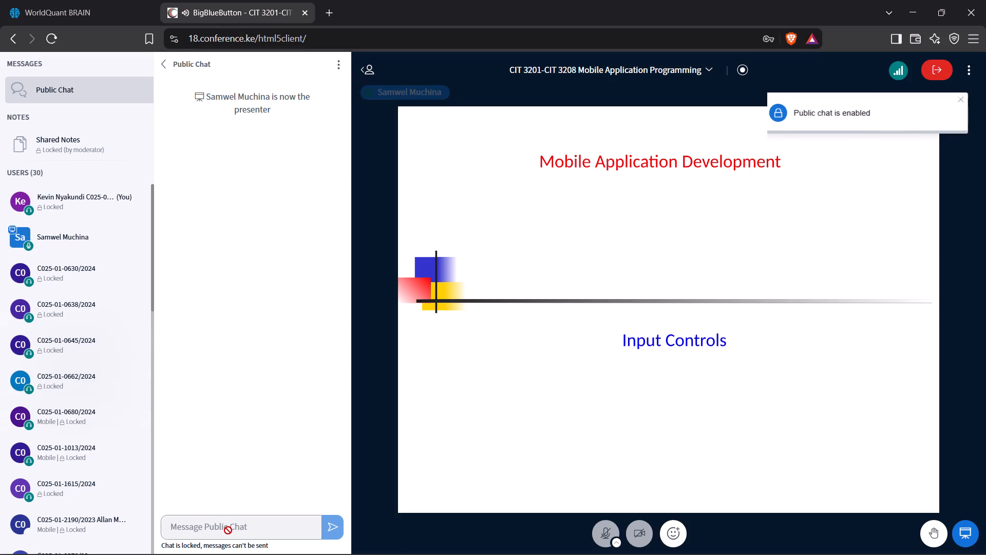
{"action": "left_click", "coordinate": [228, 530]}
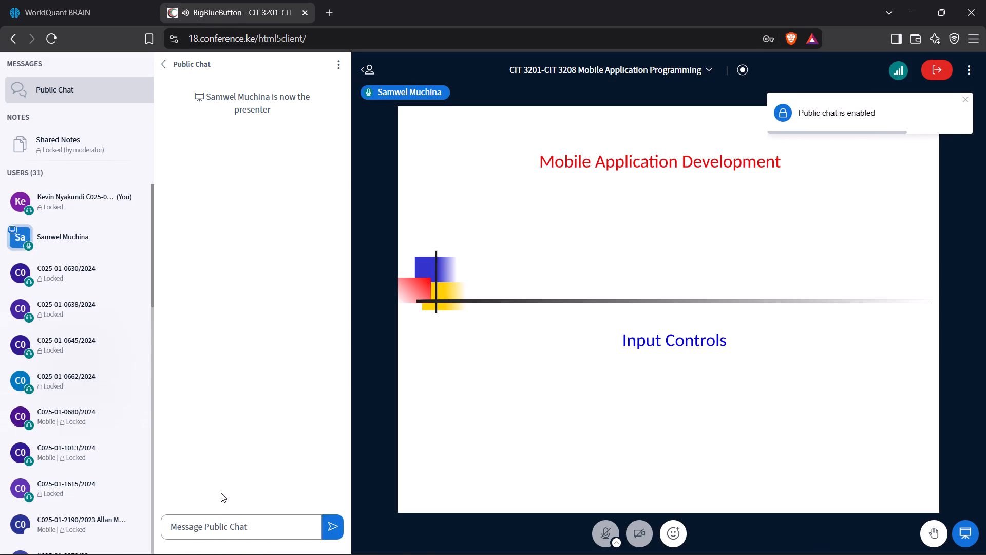
{"action": "left_click", "coordinate": [222, 528]}
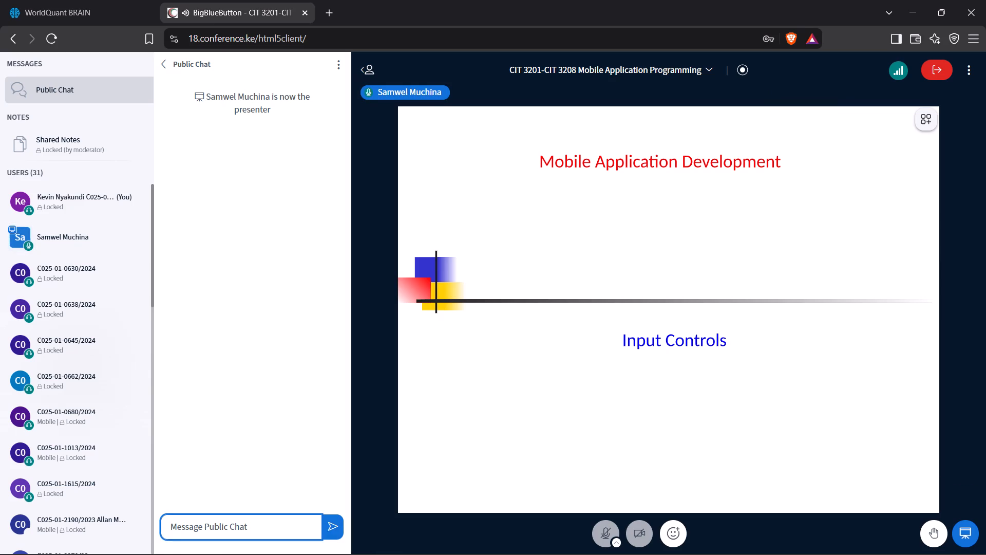
{"action": "key", "text": "y"}
{"action": "type", "text": "es"}
{"action": "key", "text": "Return"}
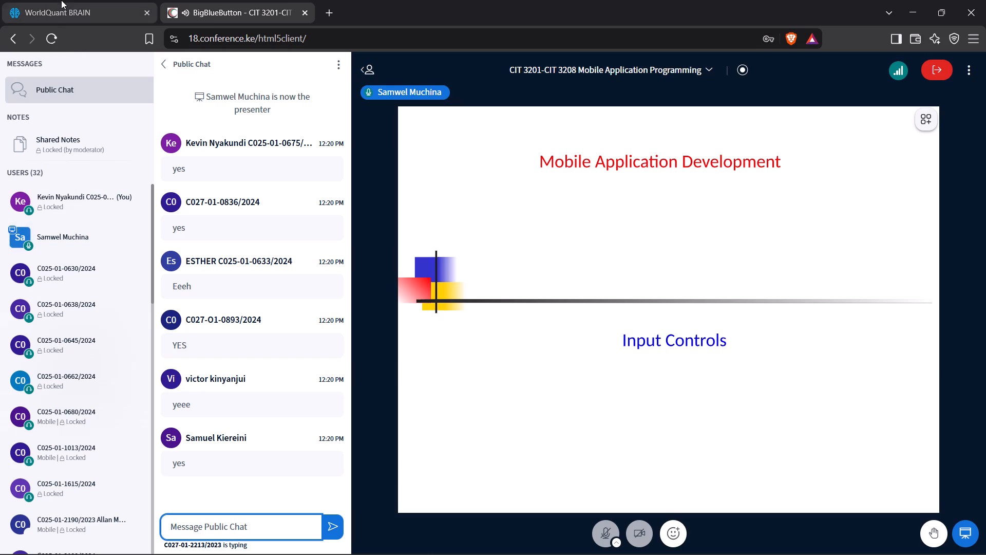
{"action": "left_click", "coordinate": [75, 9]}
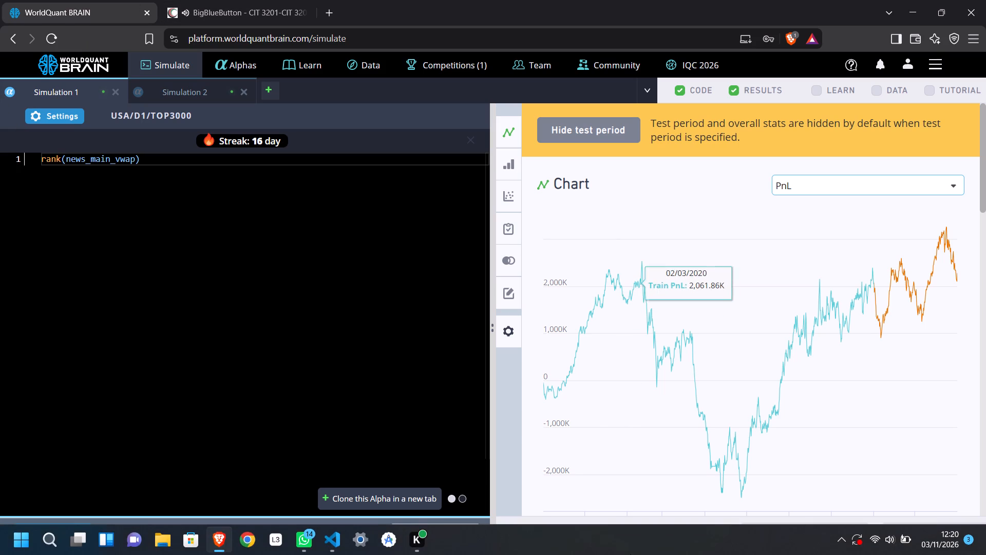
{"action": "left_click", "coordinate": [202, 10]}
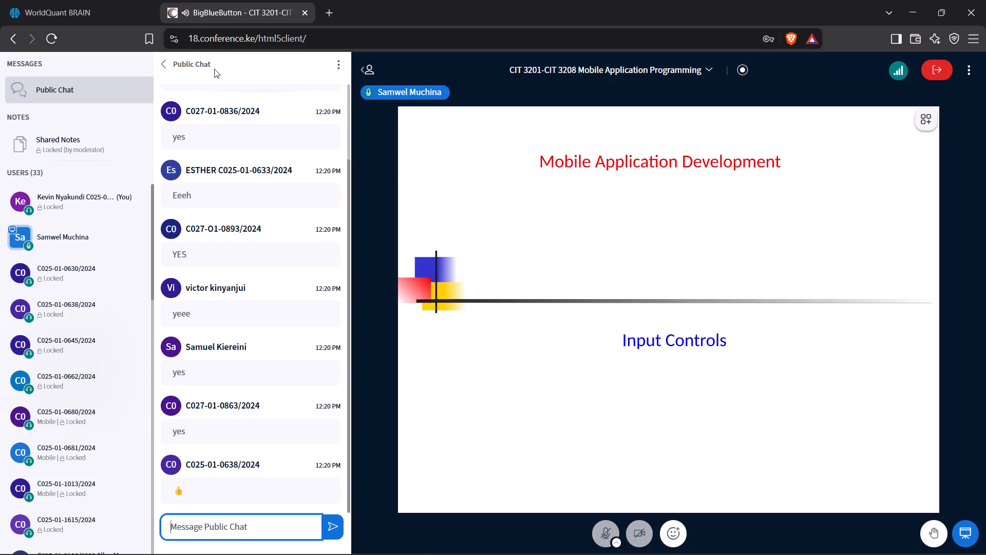